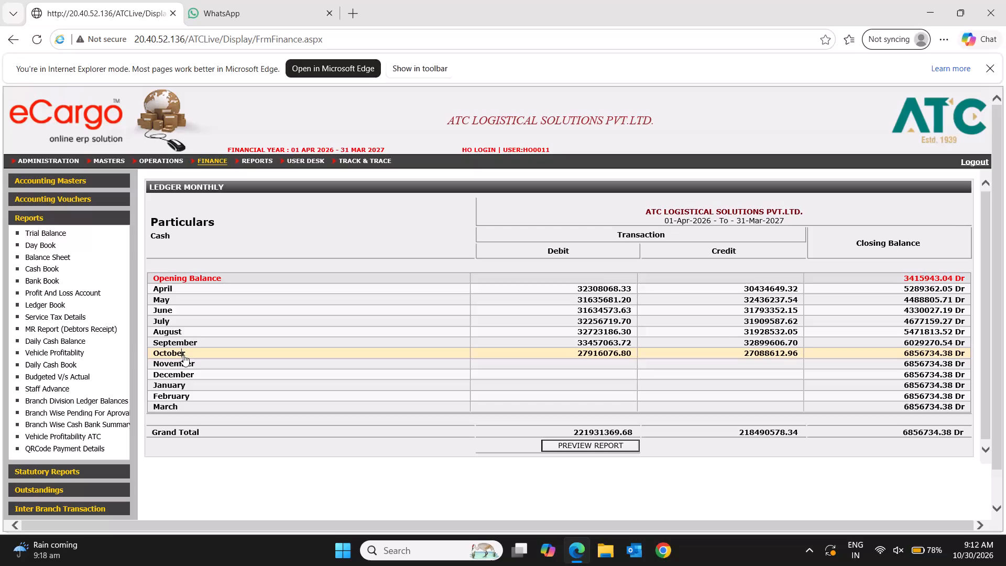
Use the link options of the October row in the Cash monthly ledger.
{"action": "right_click", "coordinate": [179, 353]}
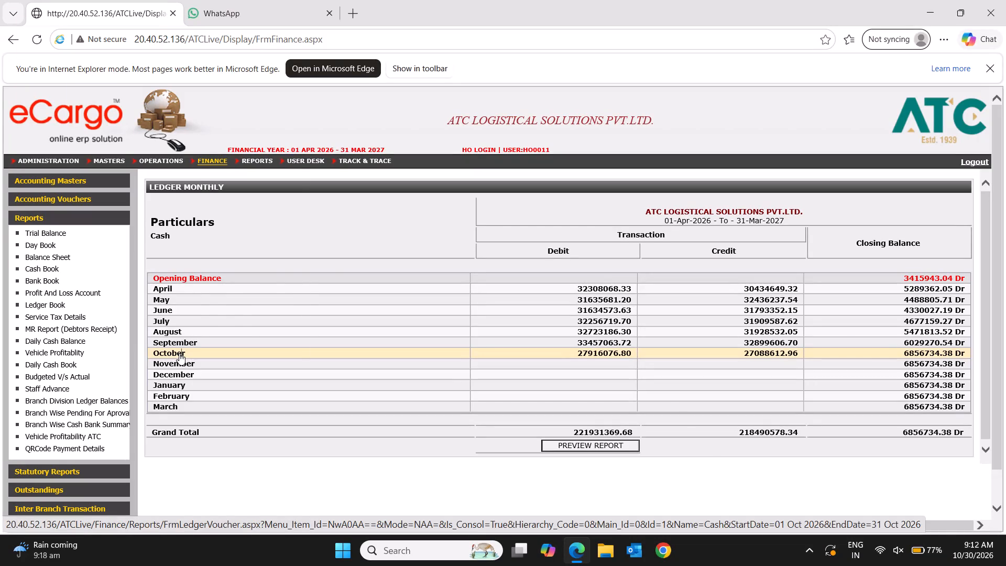
{"action": "left_click", "coordinate": [215, 177]}
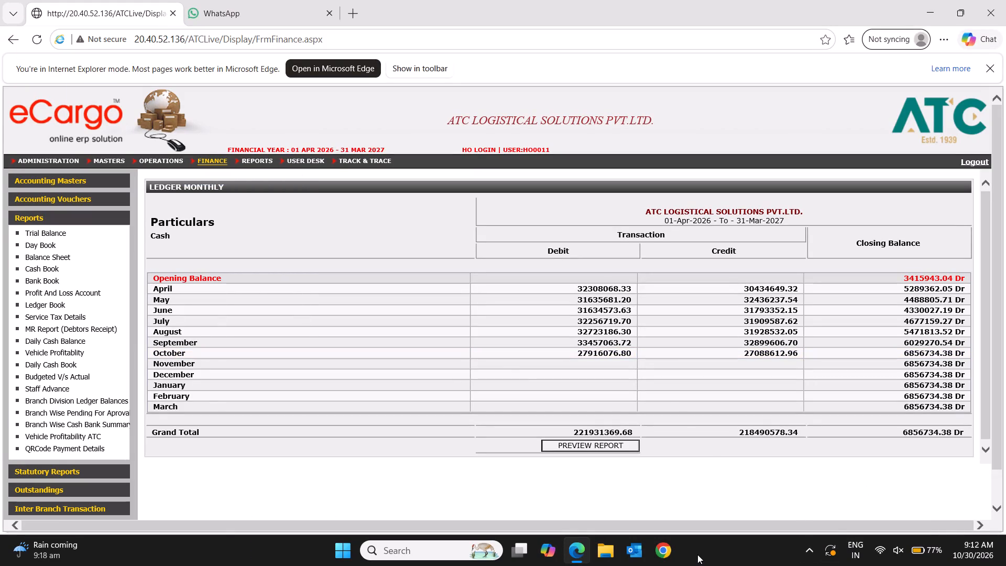
Switch to Google Chrome.
{"action": "left_click", "coordinate": [666, 547]}
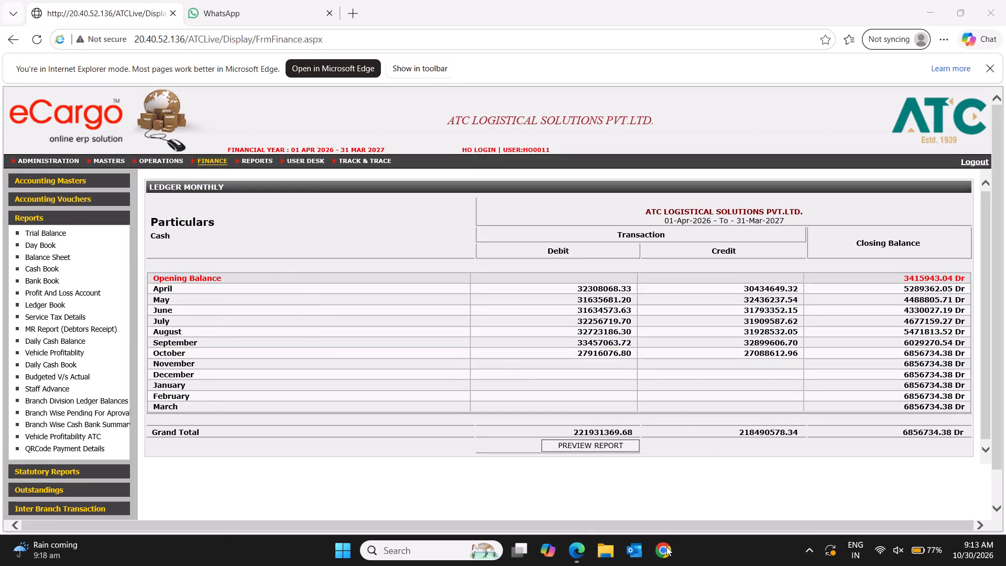
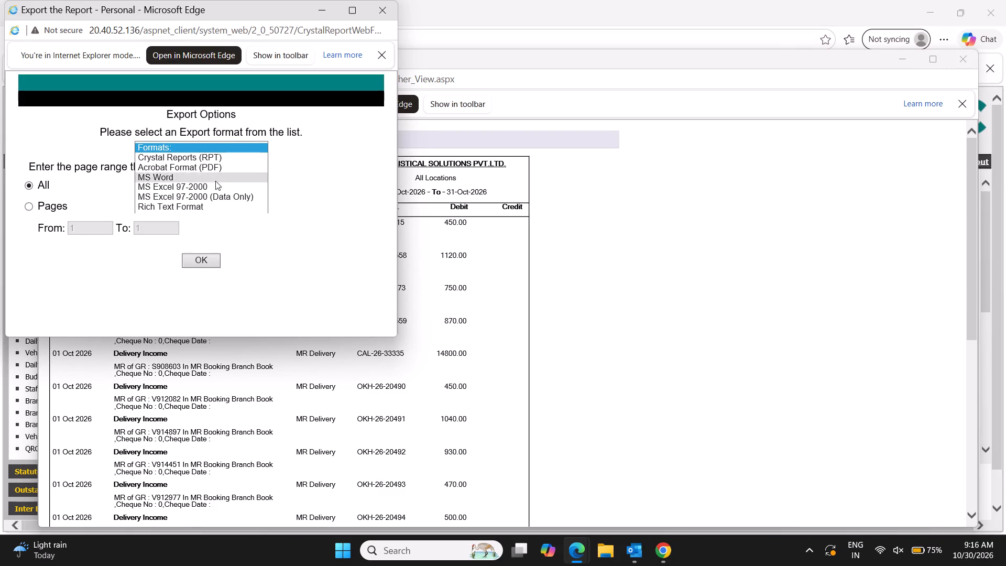
Export all pages of the voucher report in MS Excel 97-2000 (Data Only) format.
{"action": "left_click", "coordinate": [211, 192]}
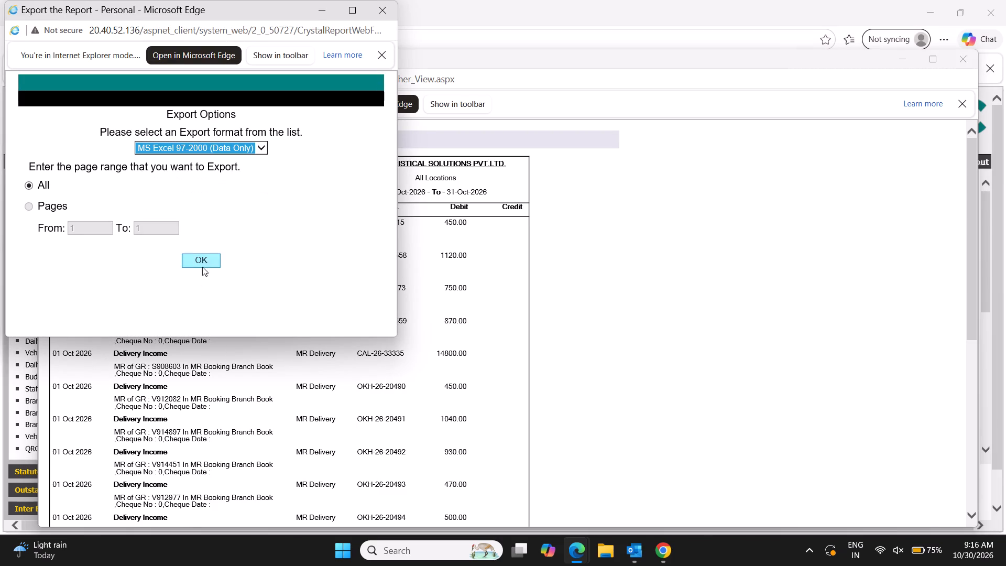
{"action": "left_click", "coordinate": [204, 259]}
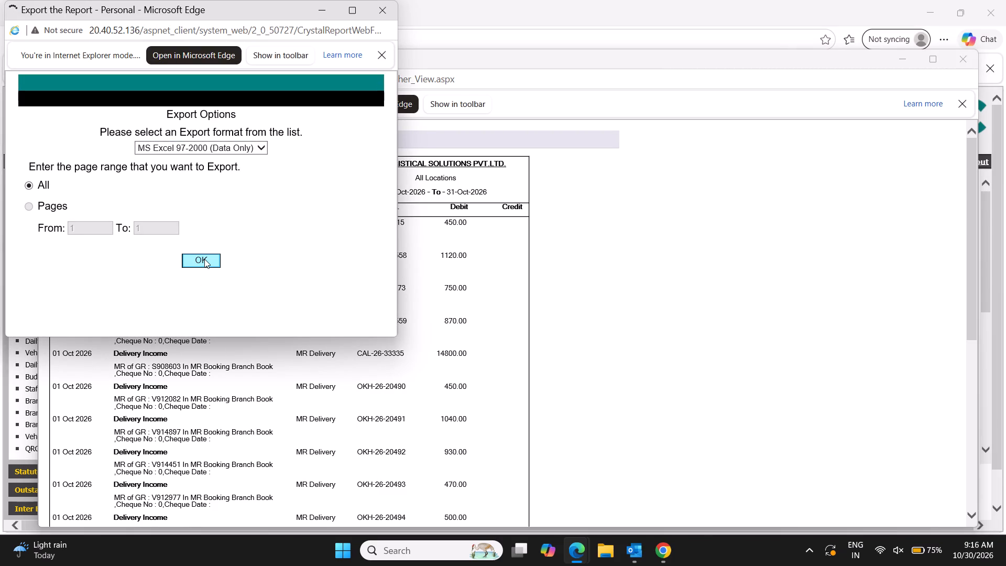
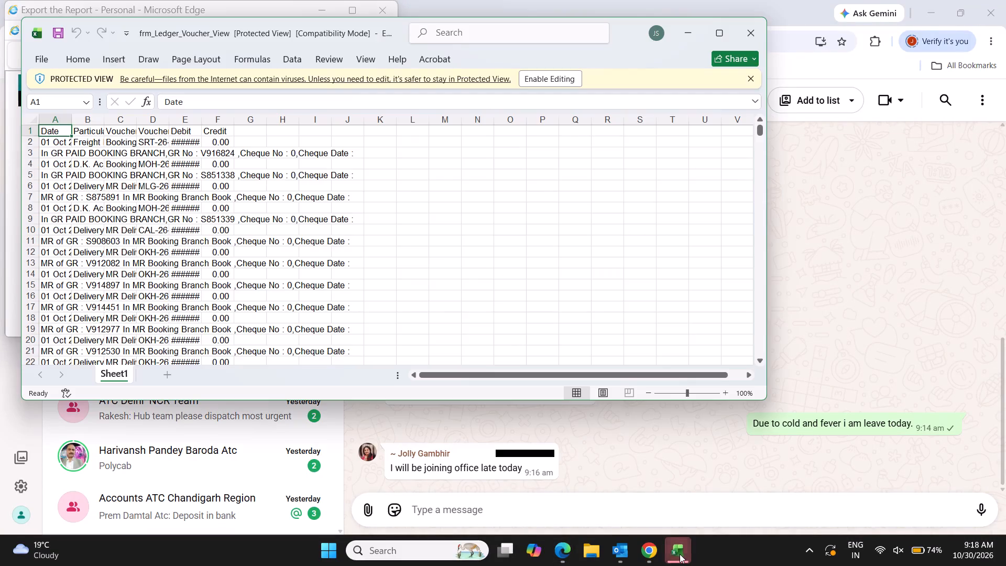
Enable editing of the exported frm_Ledger_Voucher_View workbook and maximize its window.
{"action": "left_click", "coordinate": [547, 83]}
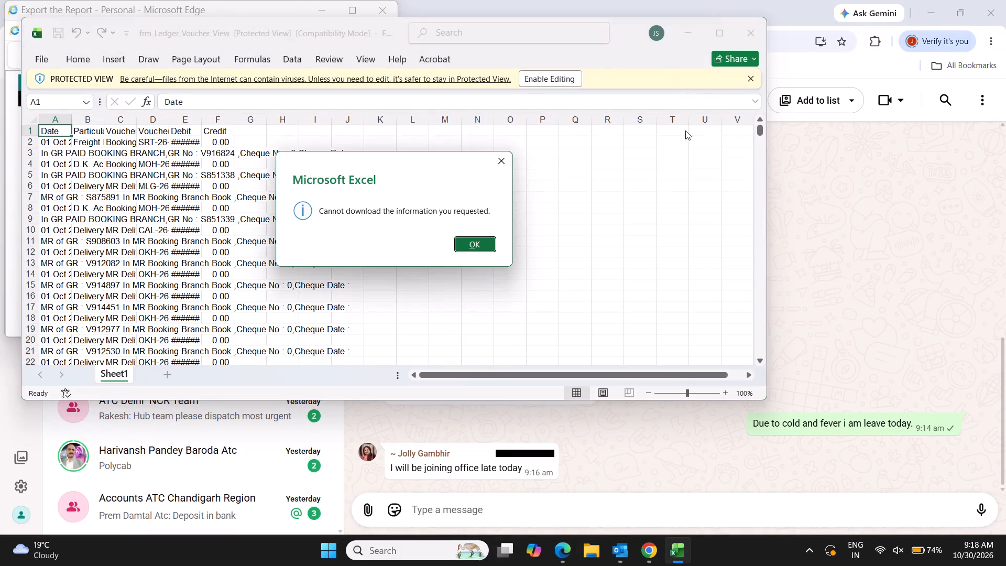
{"action": "key", "text": "Return"}
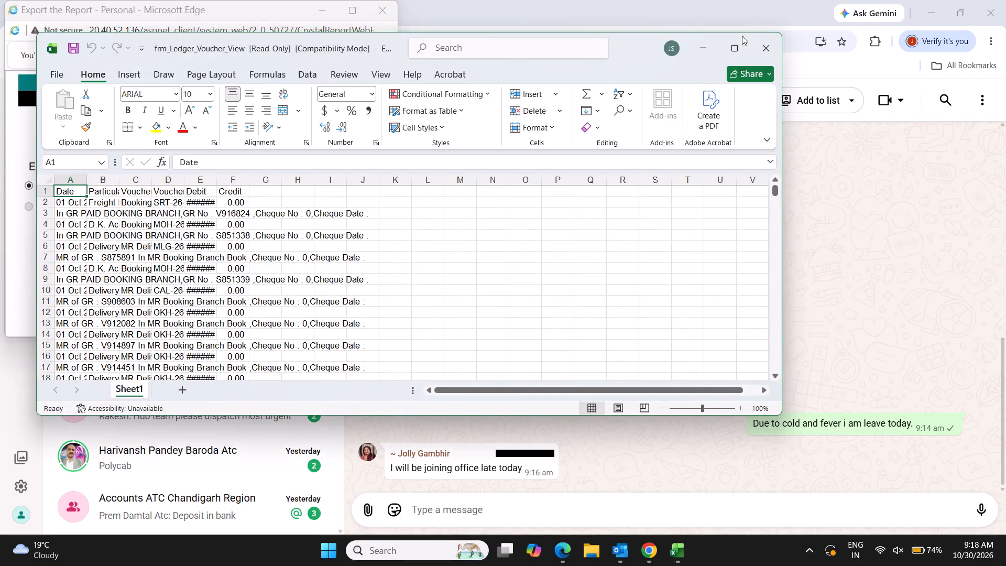
{"action": "left_click", "coordinate": [734, 47]}
Enter the formula =A3 in cell G2 to pull the narration from the row below.
{"action": "left_click", "coordinate": [228, 171]}
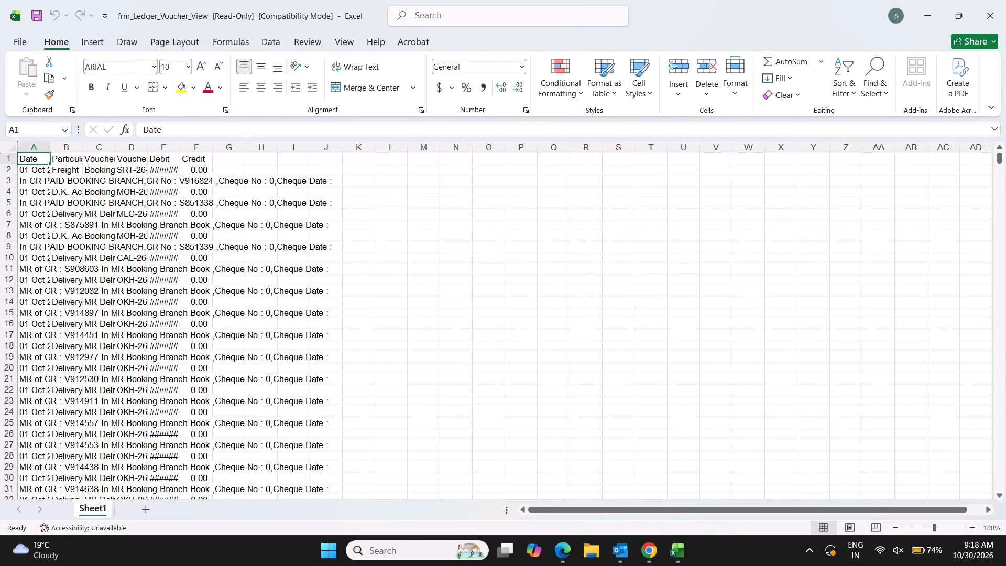
{"action": "key", "text": "equal"}
{"action": "key", "text": "Down"}
{"action": "key", "text": "Left"}
{"action": "key", "text": "Left"}
{"action": "key", "text": "Left"}
{"action": "key", "text": "Left"}
{"action": "key", "text": "Left"}
{"action": "key", "text": "Left"}
{"action": "key", "text": "Left"}
{"action": "key", "text": "Left"}
{"action": "key", "text": "Left"}
{"action": "key", "text": "Left"}
{"action": "key", "text": "Left"}
{"action": "key", "text": "Left"}
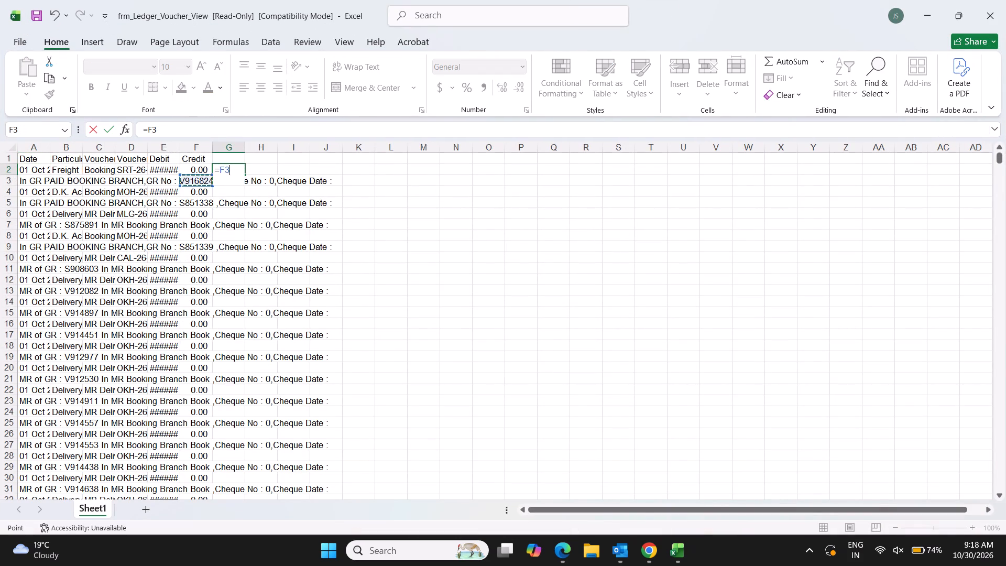
{"action": "key", "text": "Return"}
Fill the G2 formula down column G to row 44577, the last narration row above the grand total.
{"action": "key", "text": "Up"}
{"action": "key", "text": "ctrl+c"}
{"action": "key", "text": "Left"}
{"action": "key", "text": "Left"}
{"action": "key", "text": "Left"}
{"action": "key", "text": "Left"}
{"action": "key", "text": "Left"}
{"action": "key", "text": "Left"}
{"action": "key", "text": "Left"}
{"action": "key", "text": "Left"}
{"action": "key", "text": "Left"}
{"action": "key", "text": "Left"}
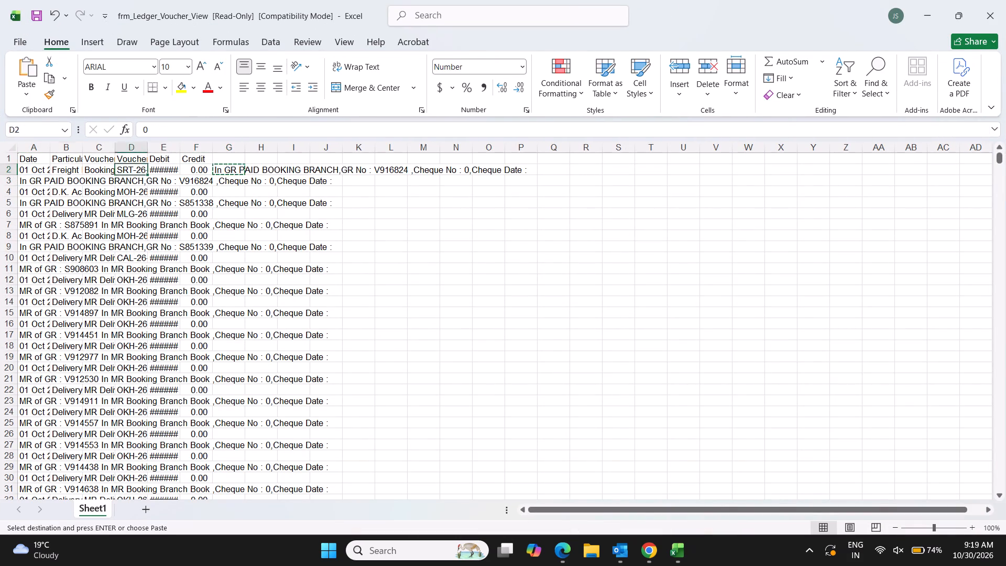
{"action": "key", "text": "ctrl+Down"}
{"action": "key", "text": "Down"}
{"action": "key", "text": "Up"}
{"action": "key", "text": "Up"}
{"action": "key", "text": "Up"}
{"action": "key", "text": "Right"}
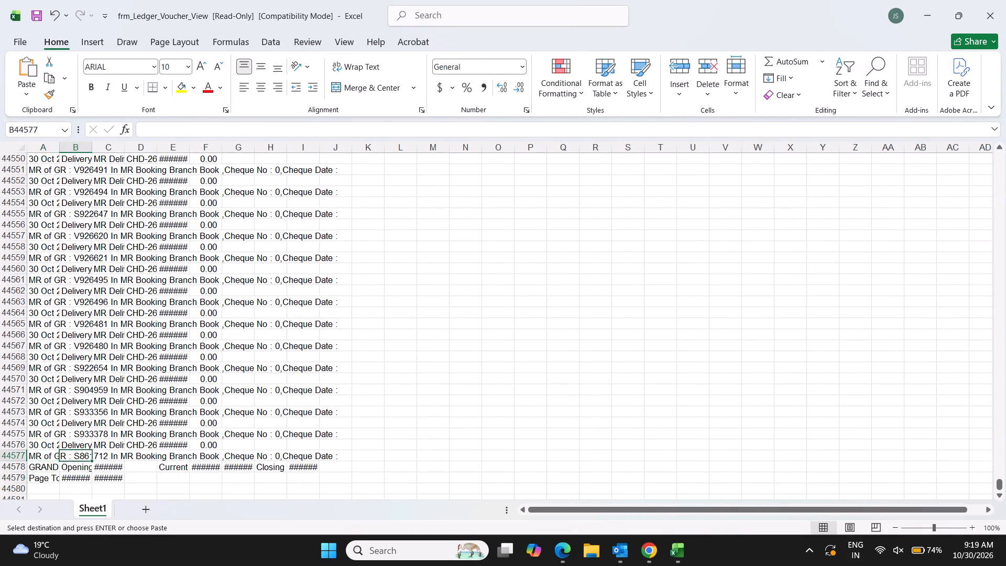
{"action": "key", "text": "Right"}
{"action": "key", "text": "Right"}
{"action": "key", "text": "Right"}
{"action": "key", "text": "Right"}
{"action": "key", "text": "Right"}
{"action": "key", "text": "ctrl+shift+Up"}
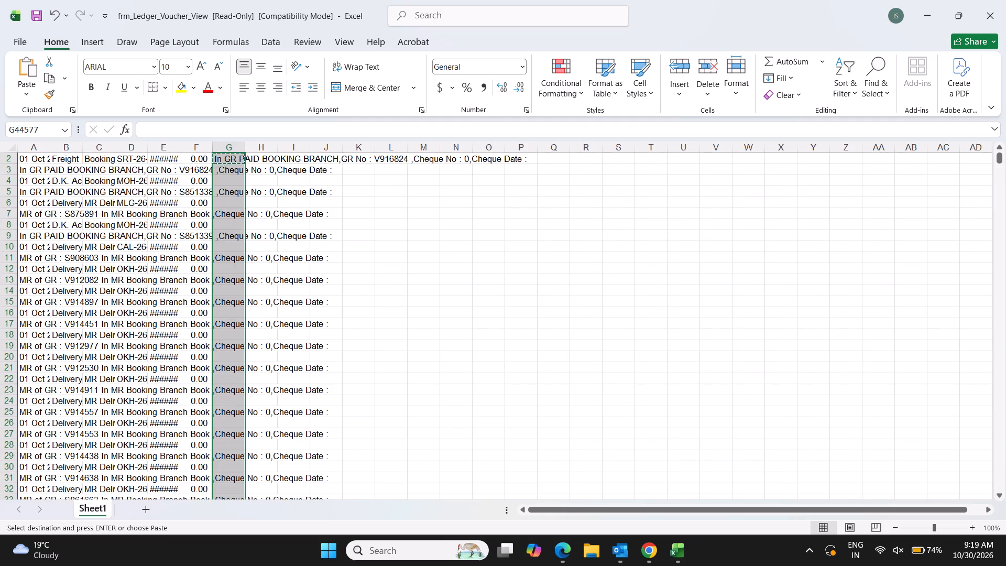
{"action": "key", "text": "ctrl+alt+semicolon"}
{"action": "key", "text": "ctrl+d"}
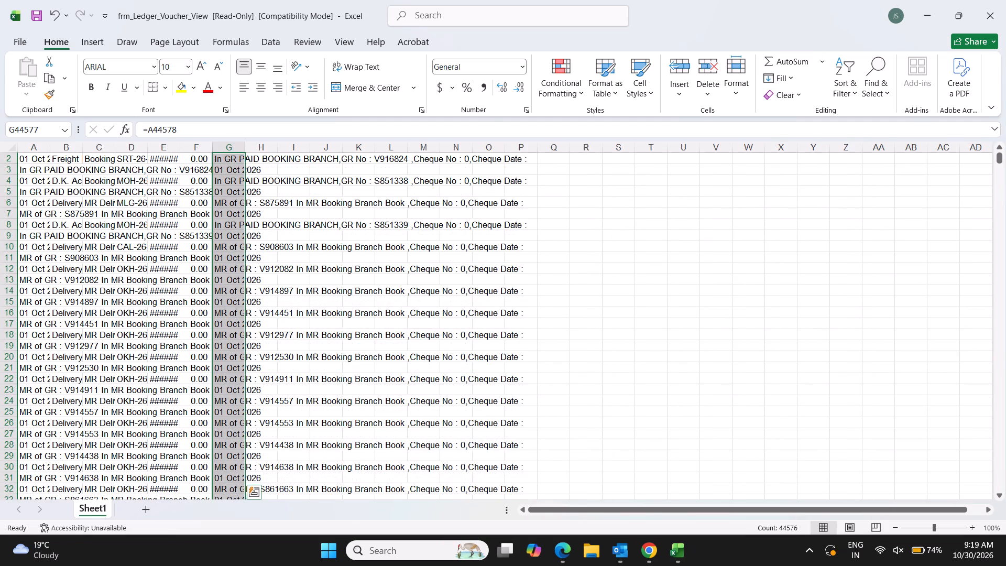
Replace the formulas in column G with their values using Paste Special Values.
{"action": "key", "text": "ctrl+Up"}
{"action": "key", "text": "Up"}
{"action": "key", "text": "Up"}
{"action": "key", "text": "Up"}
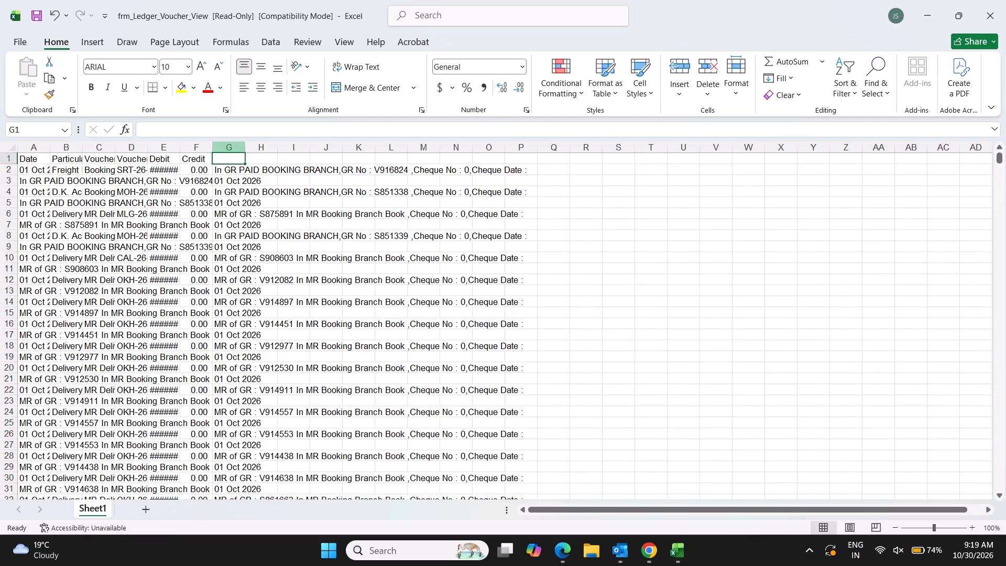
{"action": "left_click", "coordinate": [225, 144]}
{"action": "key", "text": "ctrl+c"}
{"action": "right_click", "coordinate": [225, 144]}
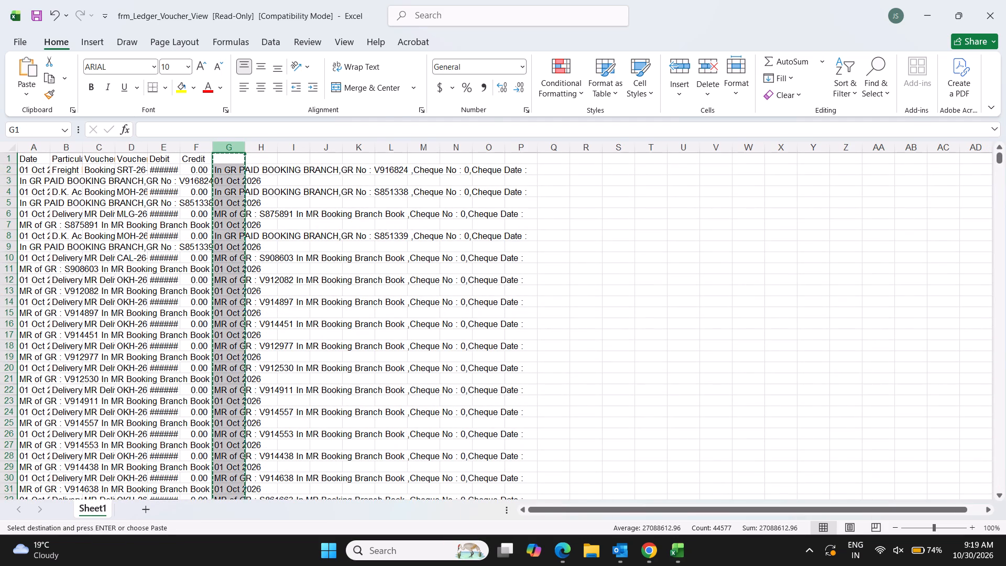
{"action": "left_click", "coordinate": [272, 259]}
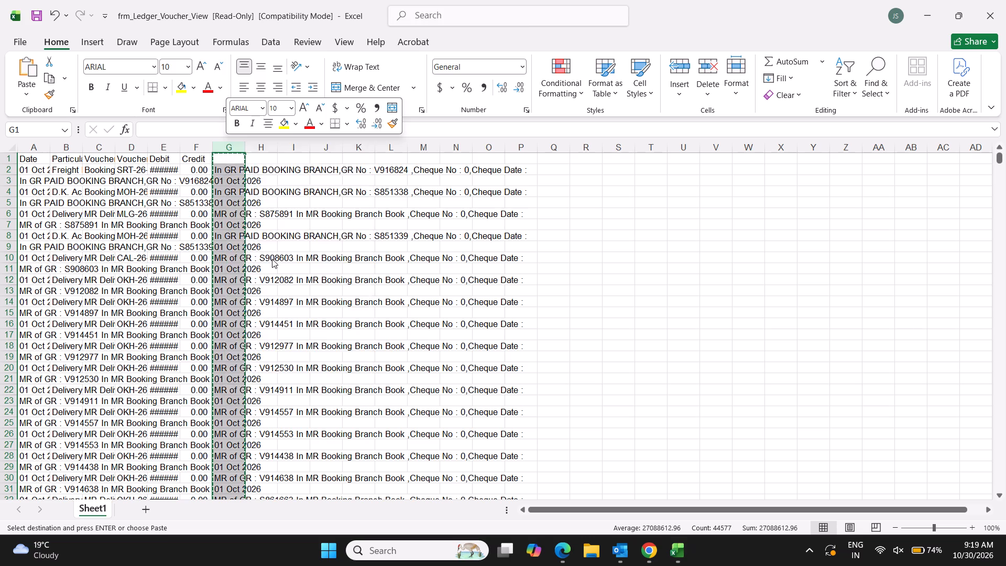
{"action": "left_click", "coordinate": [157, 230]}
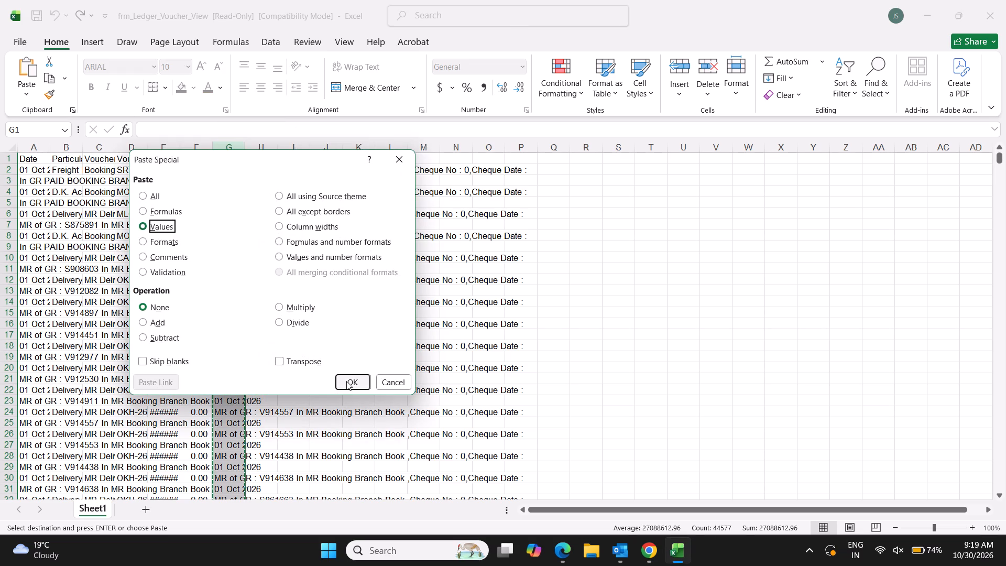
{"action": "left_click", "coordinate": [346, 381]}
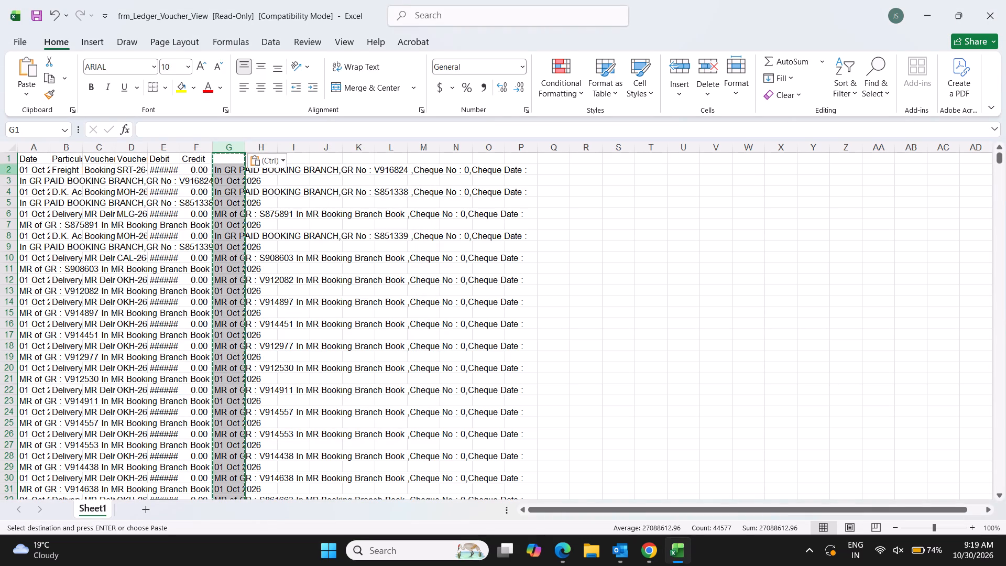
Sort all rows from row 2 down by Column A, A to Z, treating anything that looks like a number as a number.
{"action": "left_click", "coordinate": [9, 170]}
{"action": "key", "text": "ctrl+shift+Down"}
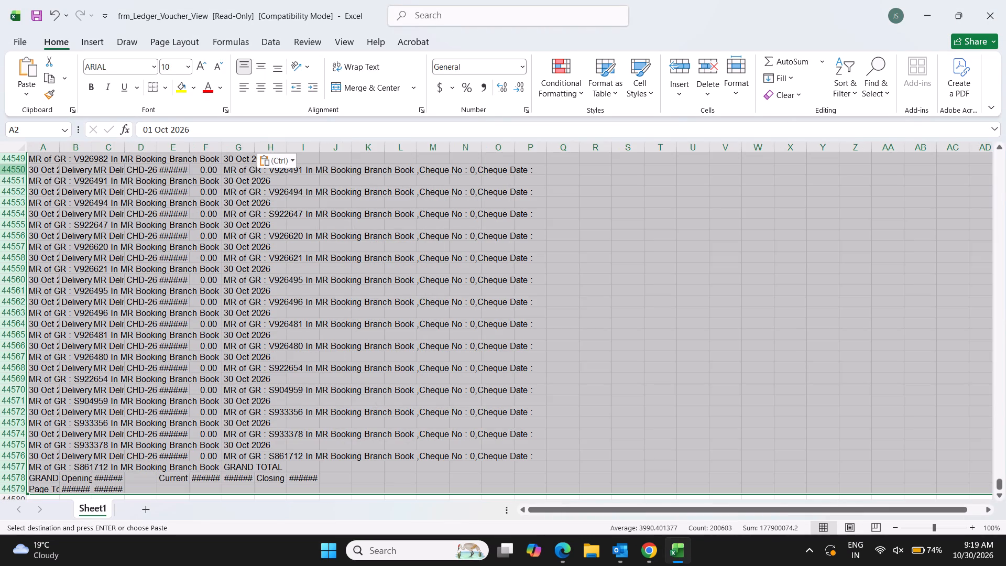
{"action": "left_click", "coordinate": [847, 88]}
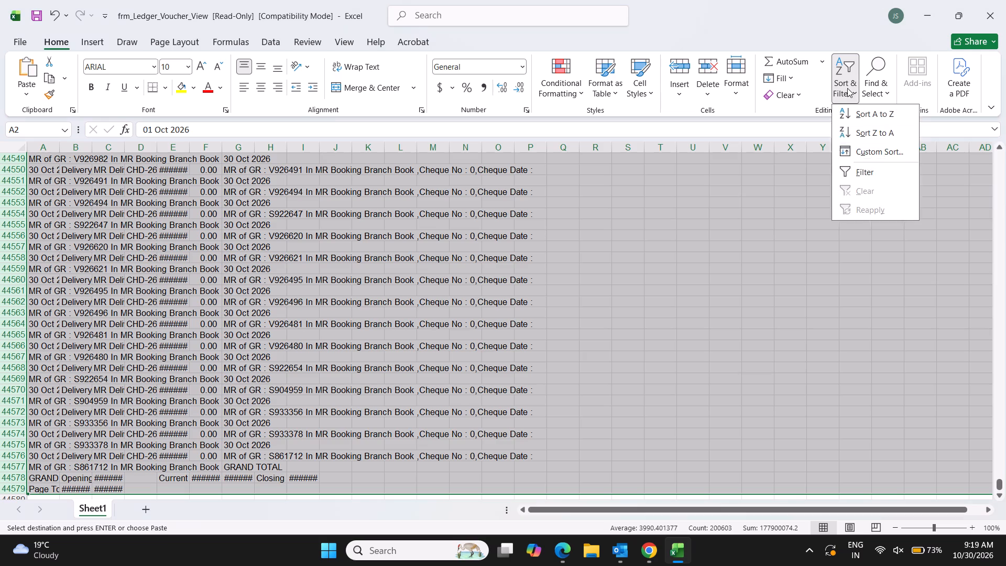
{"action": "left_click", "coordinate": [868, 155]}
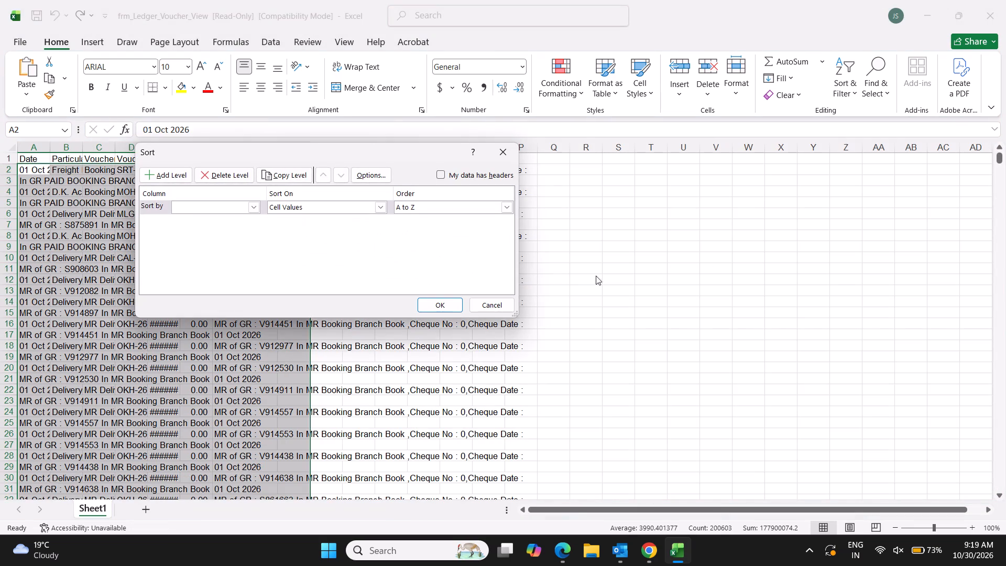
{"action": "left_click", "coordinate": [249, 210]}
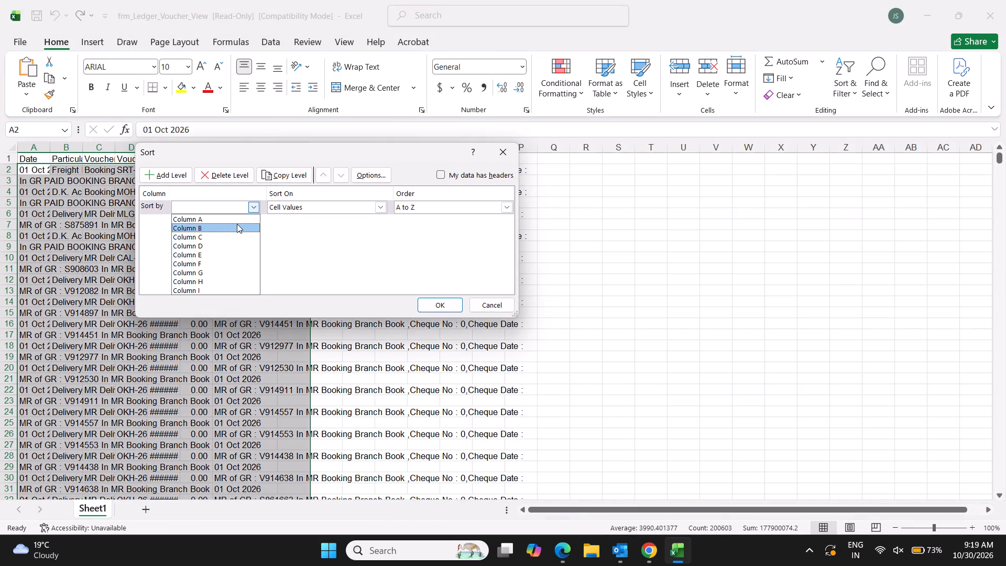
{"action": "left_click", "coordinate": [236, 224]}
{"action": "left_click", "coordinate": [256, 204]}
{"action": "left_click", "coordinate": [237, 221]}
{"action": "left_click", "coordinate": [429, 303]}
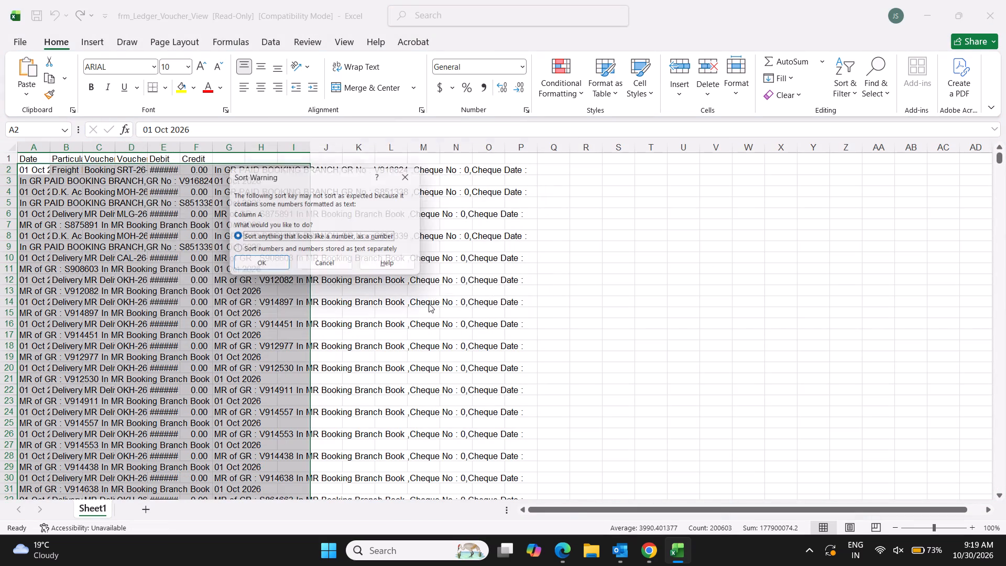
{"action": "left_click", "coordinate": [266, 267]}
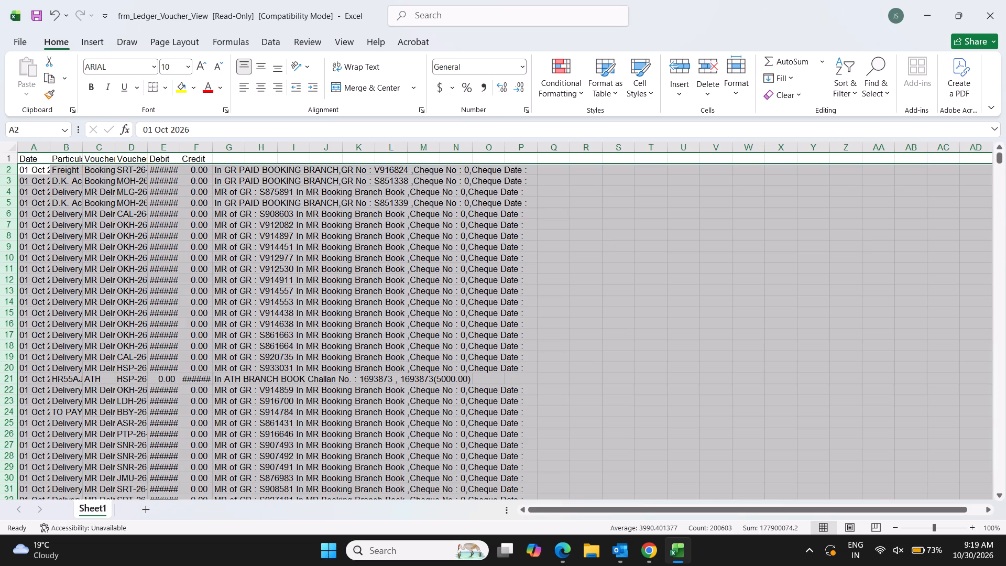
Find "am" in column A and delete all rows from the first matching narration row to the end of the data.
{"action": "left_click", "coordinate": [30, 150]}
{"action": "key", "text": "ctrl+f"}
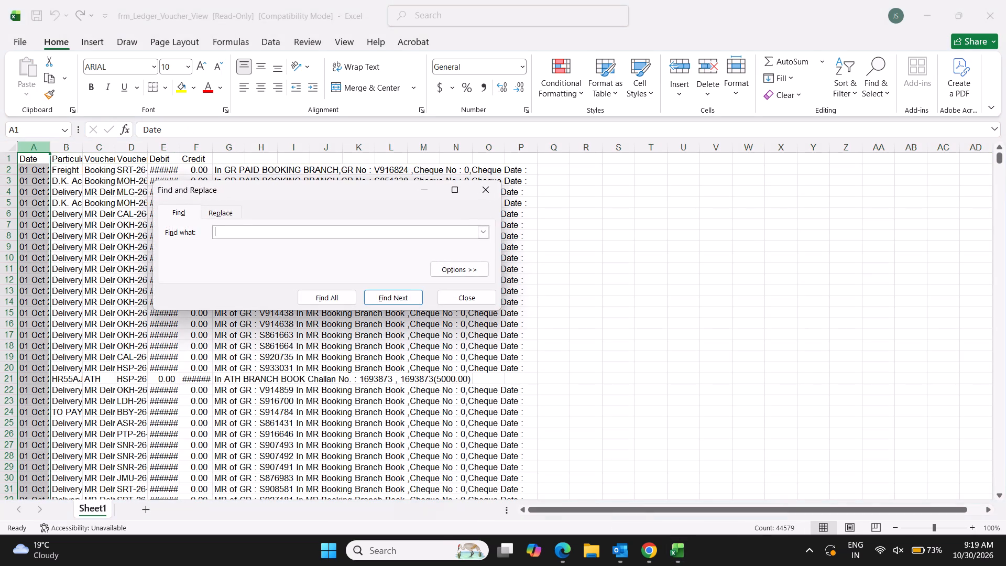
{"action": "type", "text": "am"}
{"action": "key", "text": "Return"}
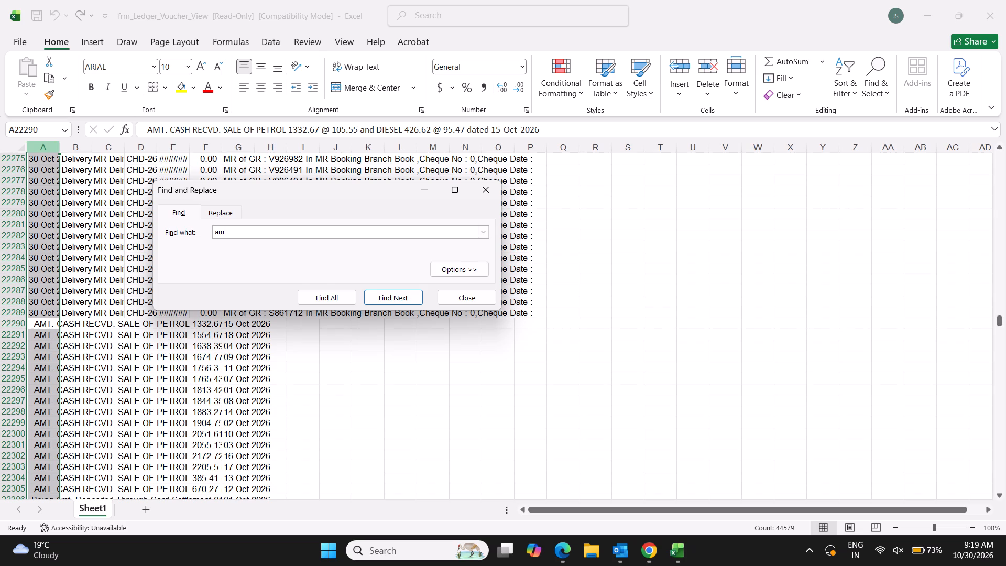
{"action": "key", "text": "Escape"}
{"action": "key", "text": "Down"}
{"action": "key", "text": "Up"}
{"action": "key", "text": "shift+space"}
{"action": "key", "text": "ctrl+shift+Down"}
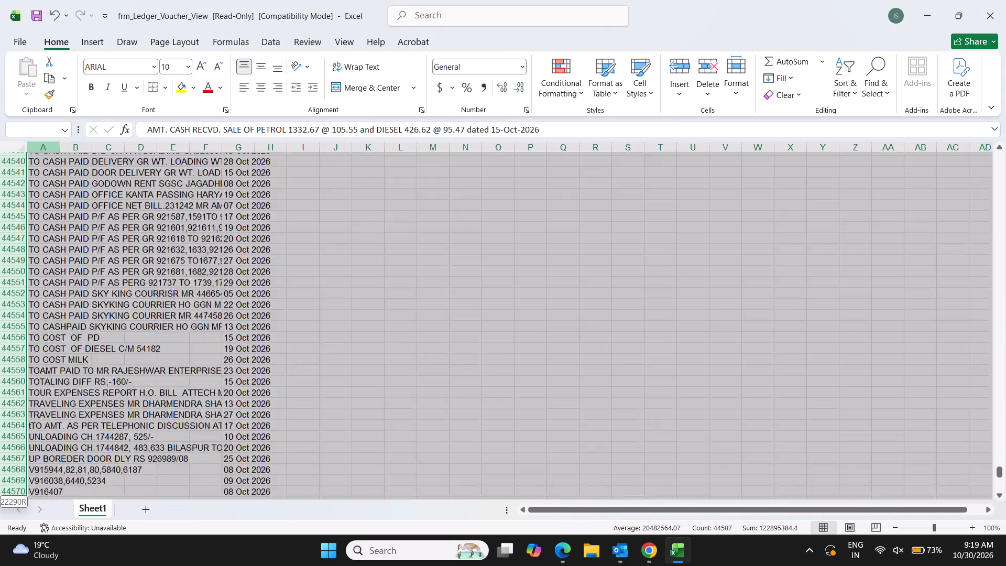
{"action": "key", "text": "shift+Down"}
{"action": "key", "text": "shift+Down"}
{"action": "key", "text": "shift+Down"}
{"action": "key", "text": "ctrl+minus"}
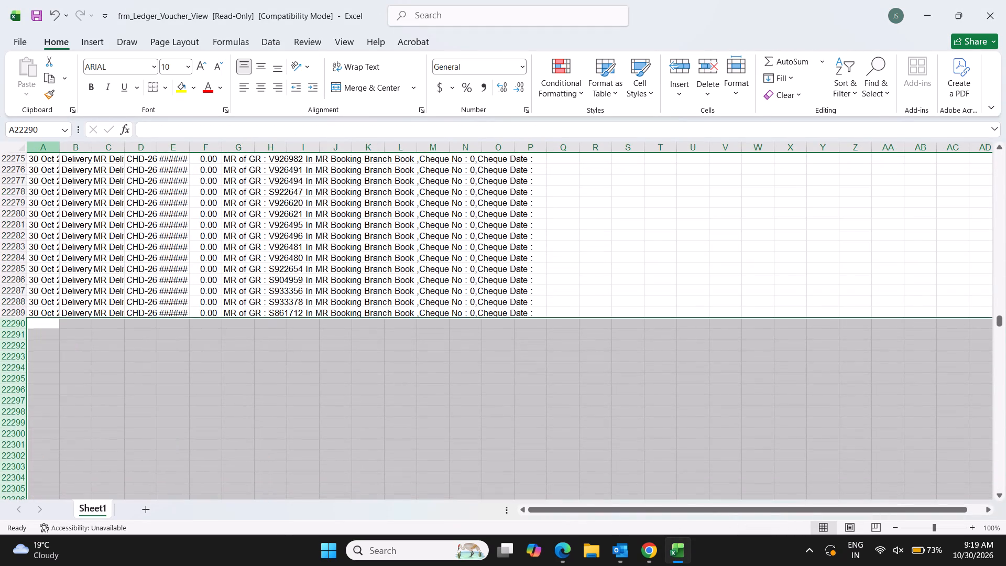
Format the whole sheet in Calibri size 9 and autofit all column widths.
{"action": "left_click", "coordinate": [16, 146]}
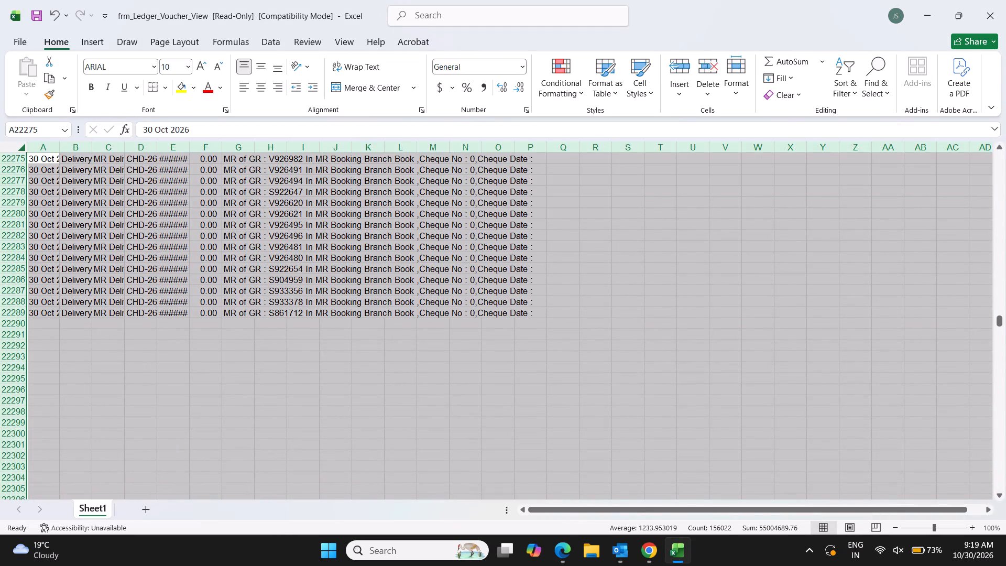
{"action": "left_click", "coordinate": [186, 66]}
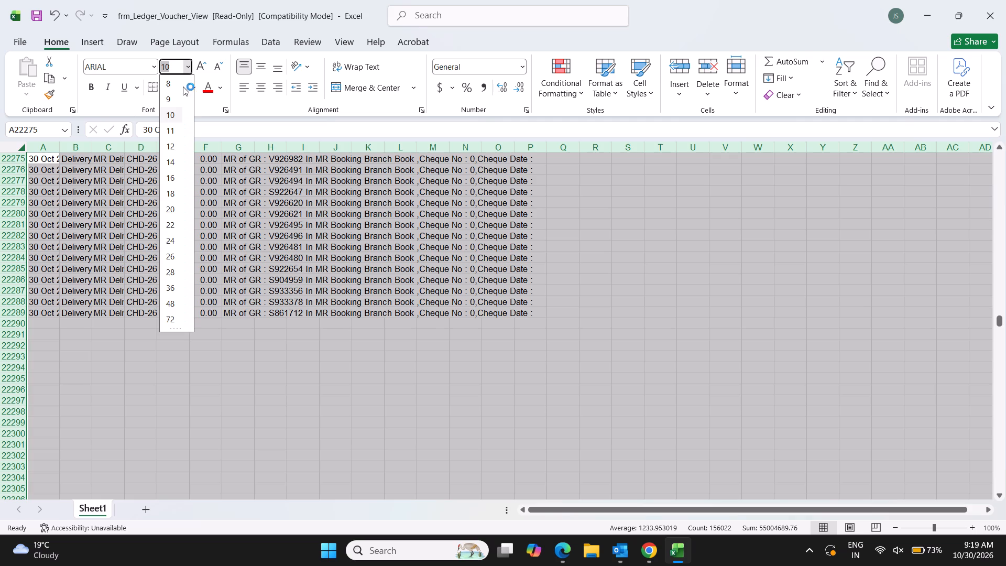
{"action": "left_click", "coordinate": [170, 103]}
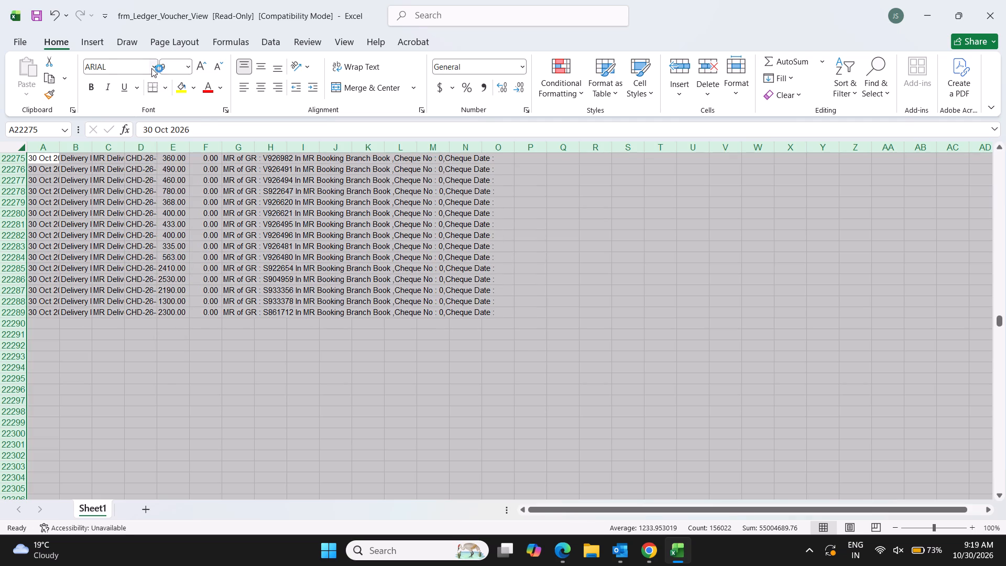
{"action": "left_click", "coordinate": [152, 68]}
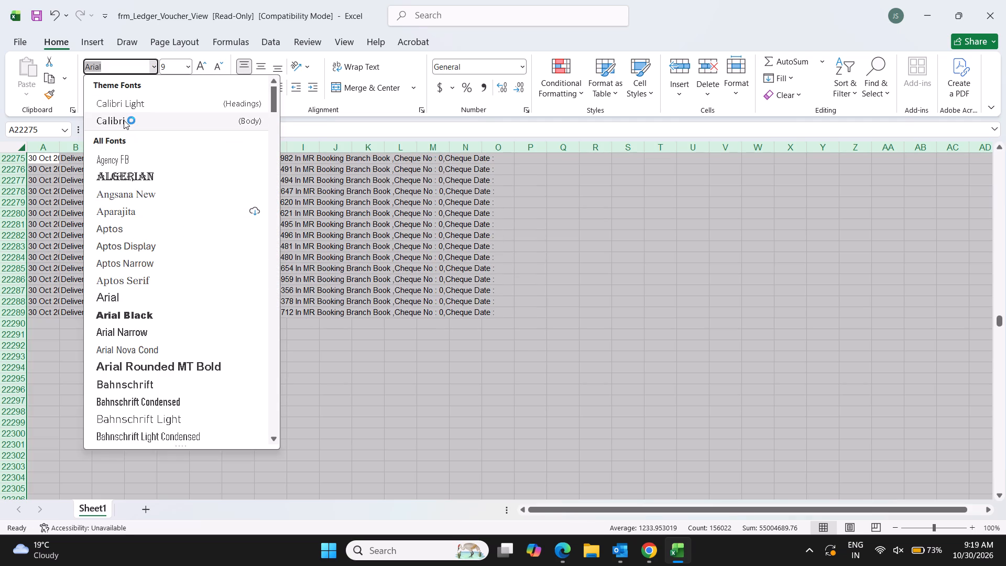
{"action": "left_click", "coordinate": [123, 122]}
{"action": "double_click", "coordinate": [127, 147]}
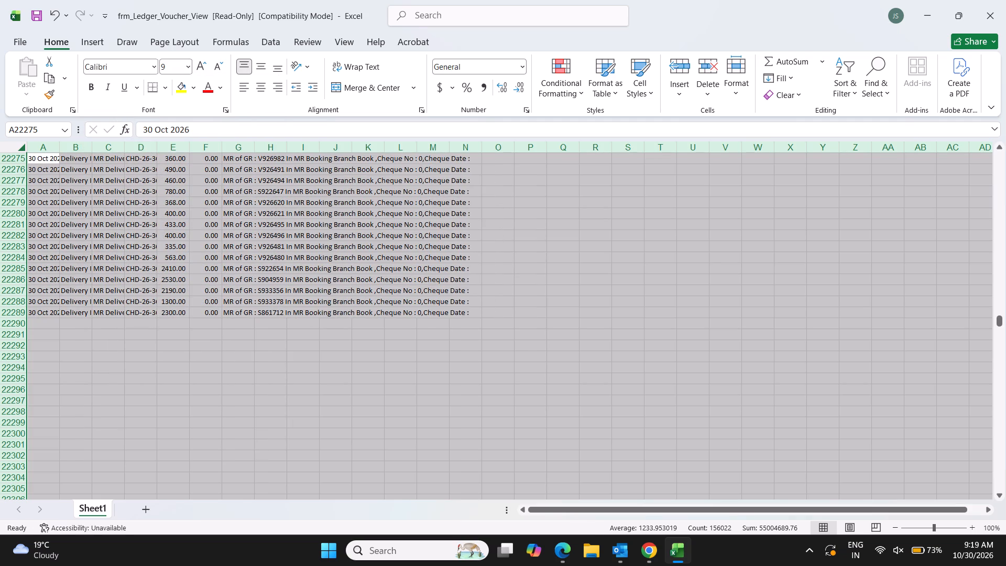
{"action": "left_click", "coordinate": [291, 242]}
Make the header row bold and add filters to it.
{"action": "key", "text": "ctrl+Up"}
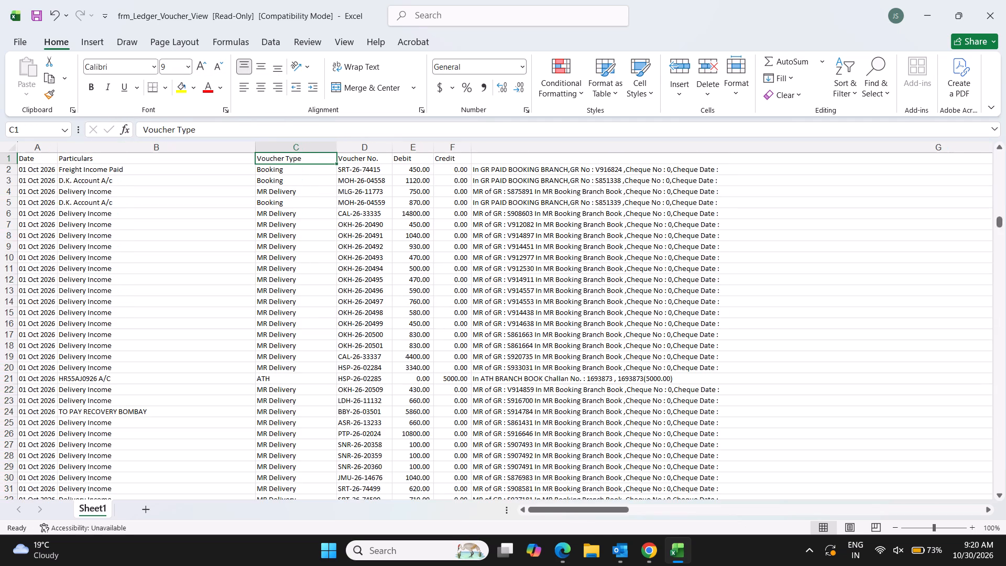
{"action": "key", "text": "Up"}
{"action": "key", "text": "Up"}
{"action": "key", "text": "shift+space"}
{"action": "key", "text": "ctrl+b"}
{"action": "key", "text": "alt+d"}
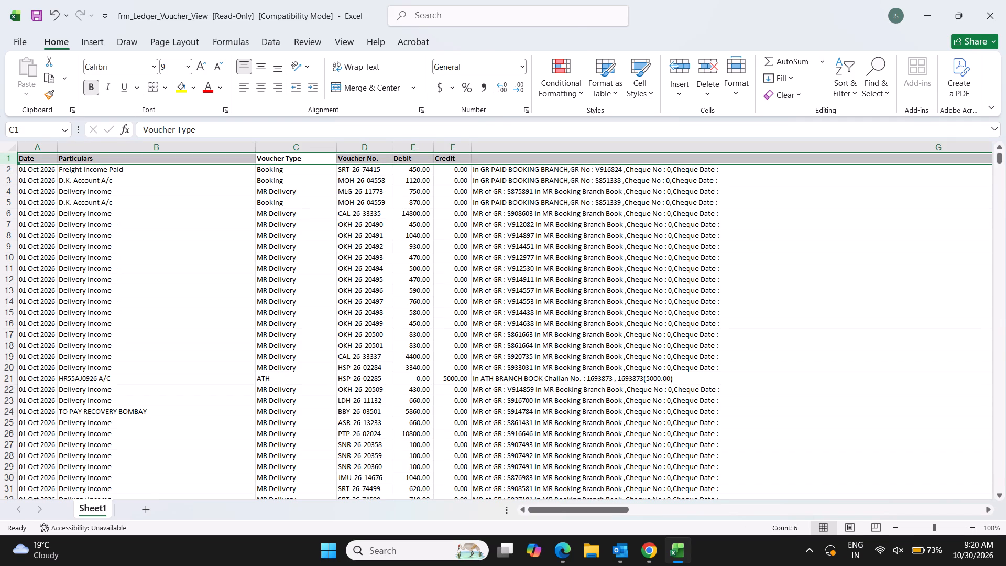
{"action": "type", "text": "ff"}
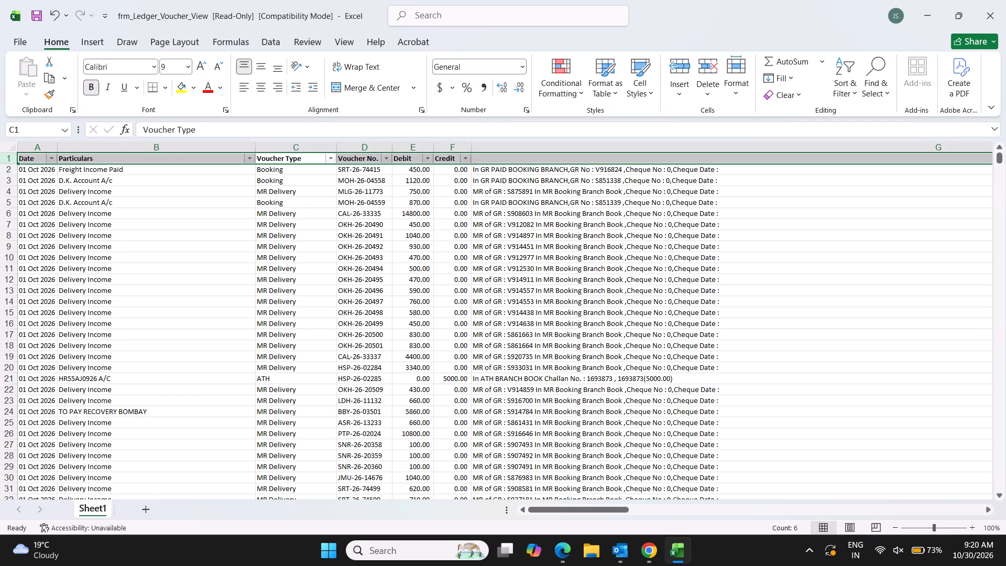
Filter Voucher Type to Booking, MR Delivery, Party Receipt, Pending Bkg Frt Receipt, Pending Dly Frt Receipt and Receipt.
{"action": "left_click", "coordinate": [332, 161]}
{"action": "left_click", "coordinate": [228, 331]}
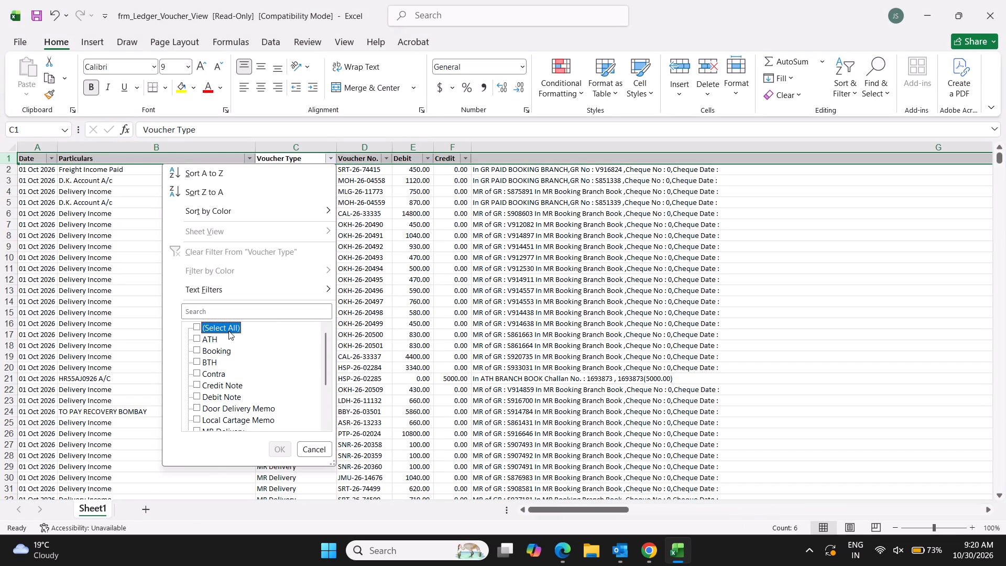
{"action": "left_click", "coordinate": [217, 349]}
{"action": "left_click_drag", "start_coordinate": [327, 348], "coordinate": [328, 431]}
{"action": "left_click", "coordinate": [222, 367]}
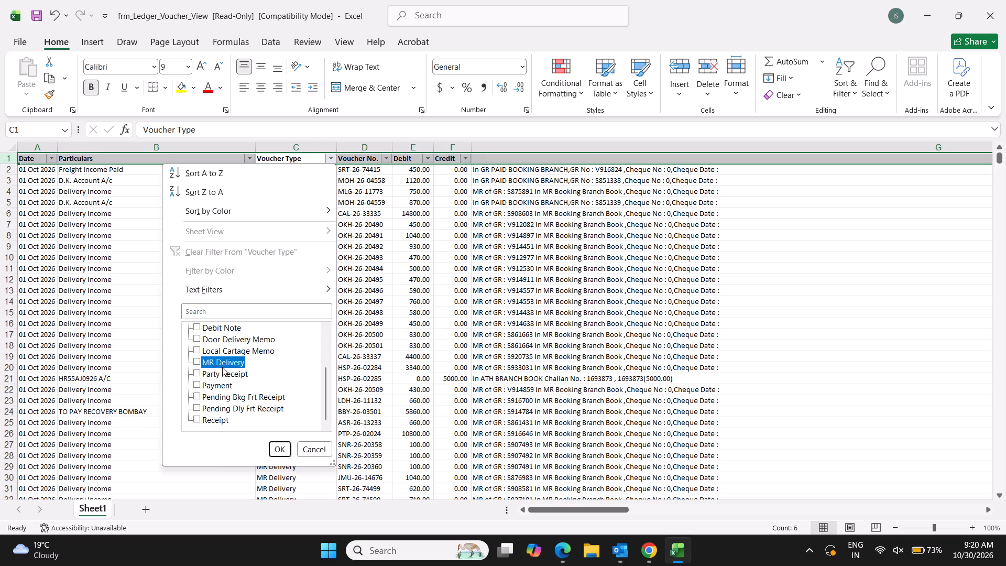
{"action": "left_click", "coordinate": [222, 371]}
{"action": "left_click", "coordinate": [218, 397]}
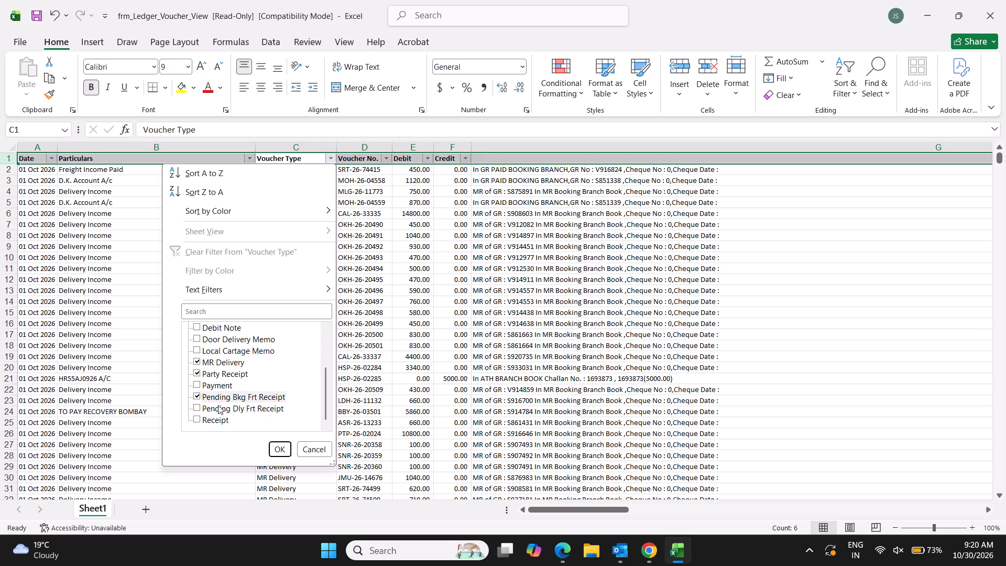
{"action": "left_click", "coordinate": [217, 408]}
{"action": "left_click", "coordinate": [215, 419]}
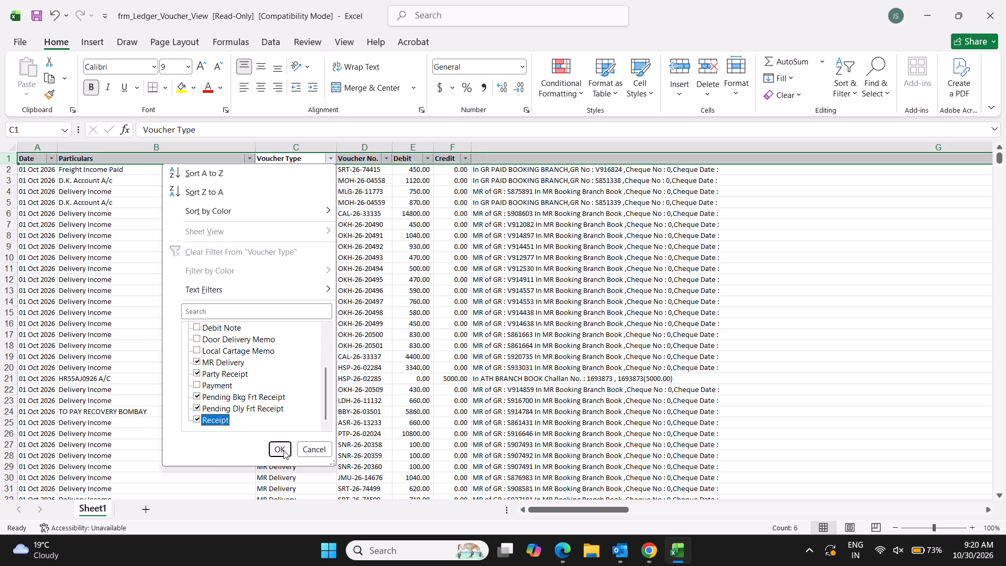
{"action": "left_click", "coordinate": [284, 451]}
Copy the filtered data with its headers, from columns A to G down to the last row, into a new sheet.
{"action": "left_click", "coordinate": [36, 157]}
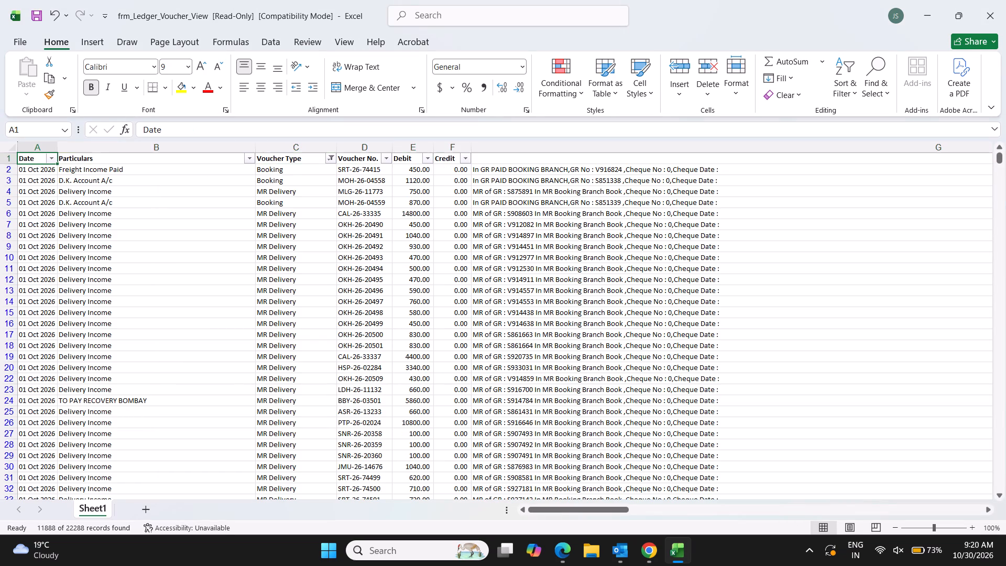
{"action": "key", "text": "shift+Right"}
{"action": "key", "text": "shift+Right"}
{"action": "key", "text": "shift+Right"}
{"action": "key", "text": "shift+Right"}
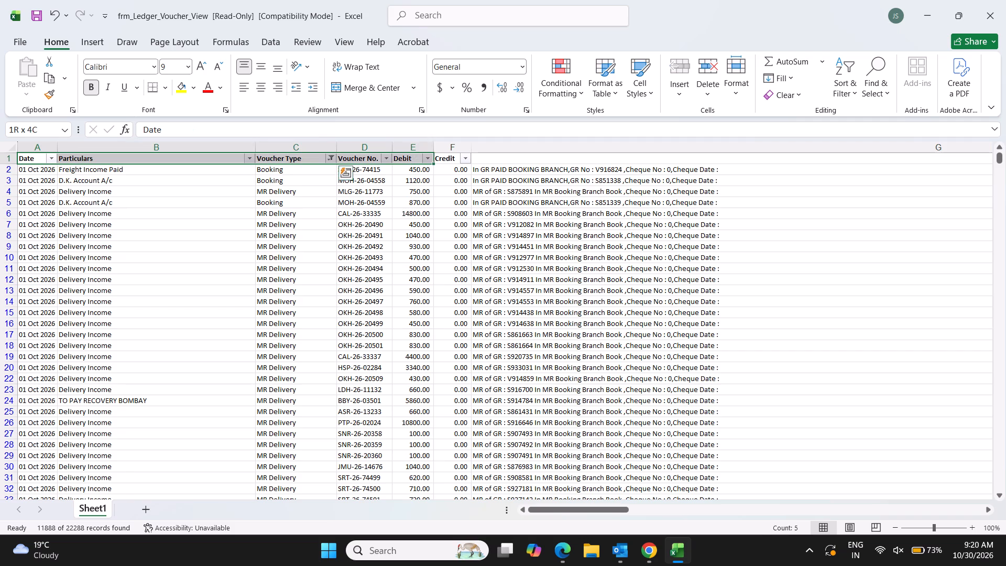
{"action": "key", "text": "shift+Right"}
{"action": "key", "text": "shift+Right"}
{"action": "key", "text": "ctrl+shift+Down"}
{"action": "key", "text": "shift+Down"}
{"action": "key", "text": "shift+Up"}
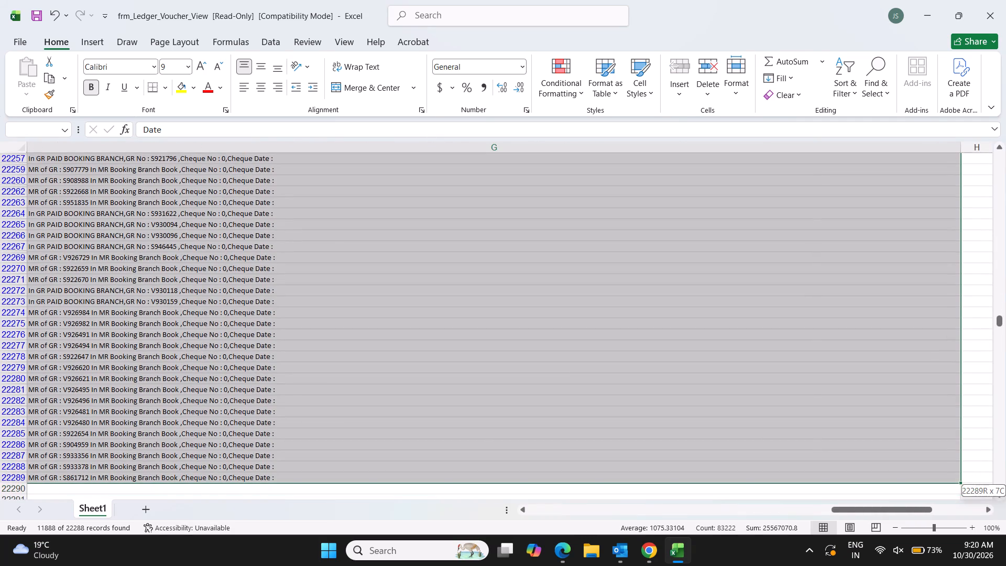
{"action": "key", "text": "ctrl+c"}
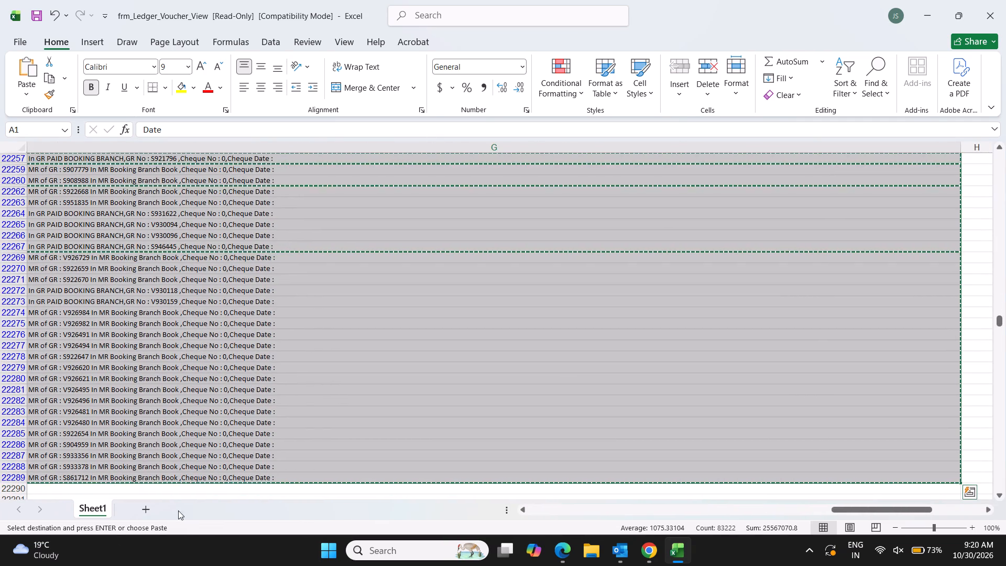
{"action": "left_click", "coordinate": [147, 507]}
{"action": "key", "text": "ctrl+v"}
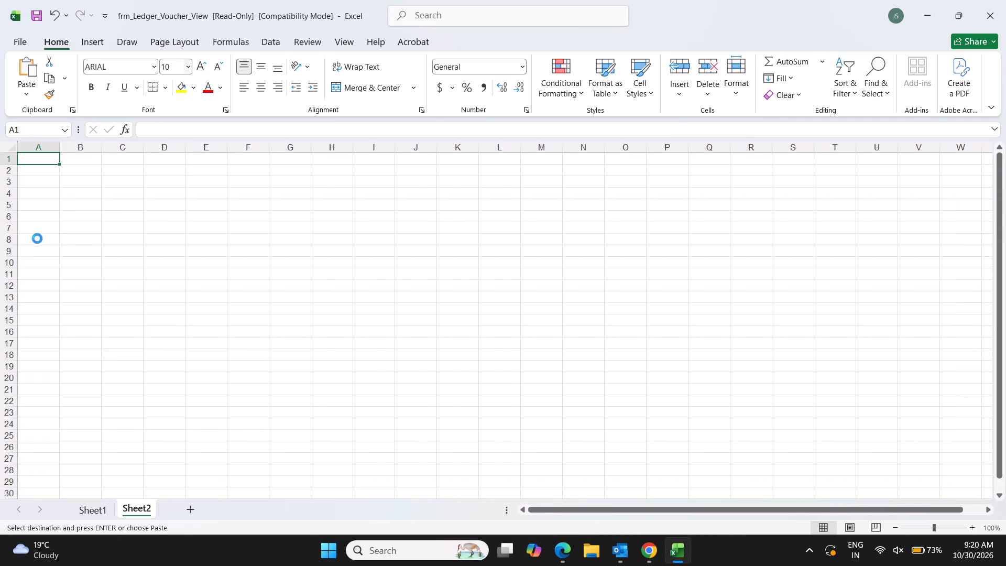
Autofit all column widths on Sheet2.
{"action": "left_click", "coordinate": [8, 148]}
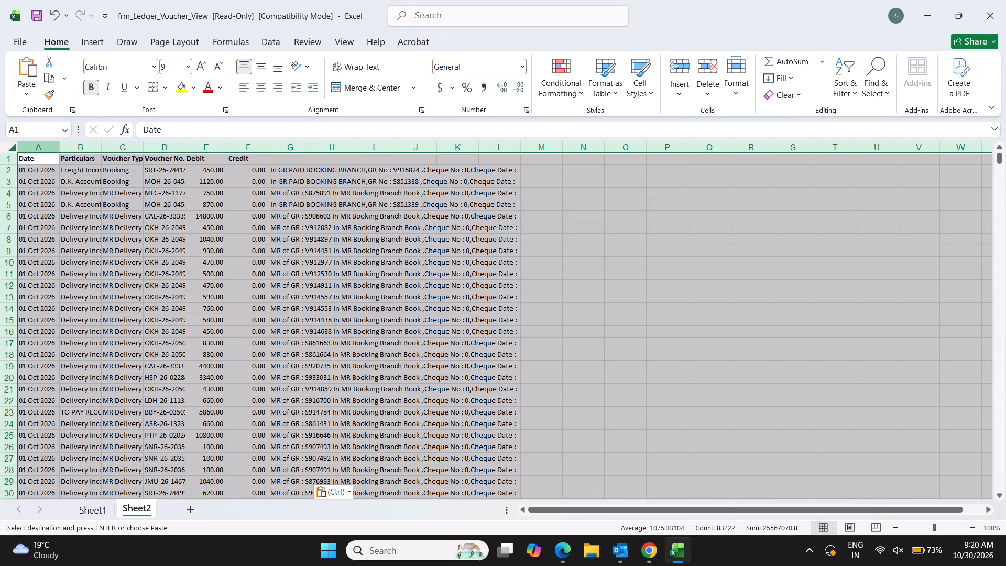
{"action": "double_click", "coordinate": [61, 149]}
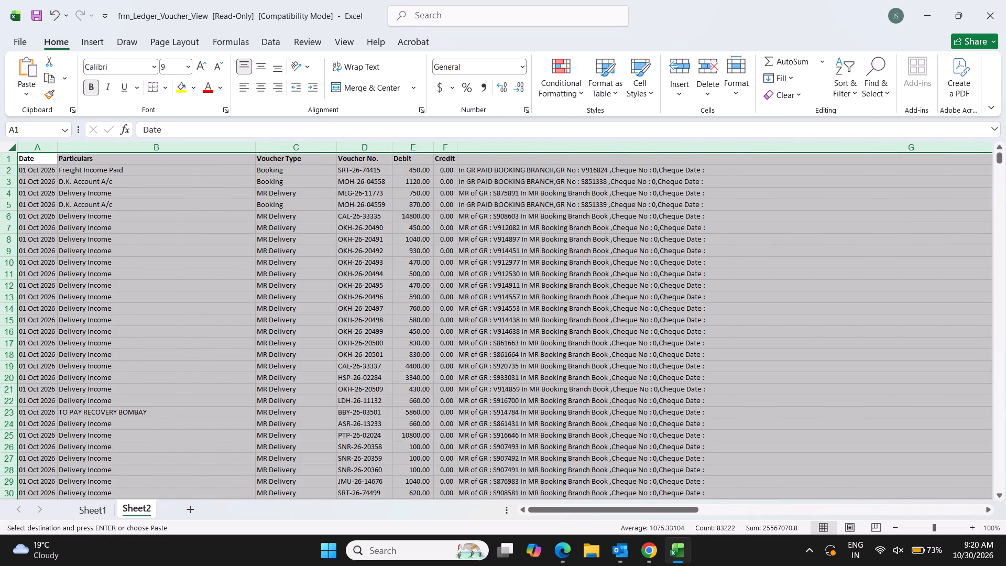
{"action": "left_click", "coordinate": [281, 243]}
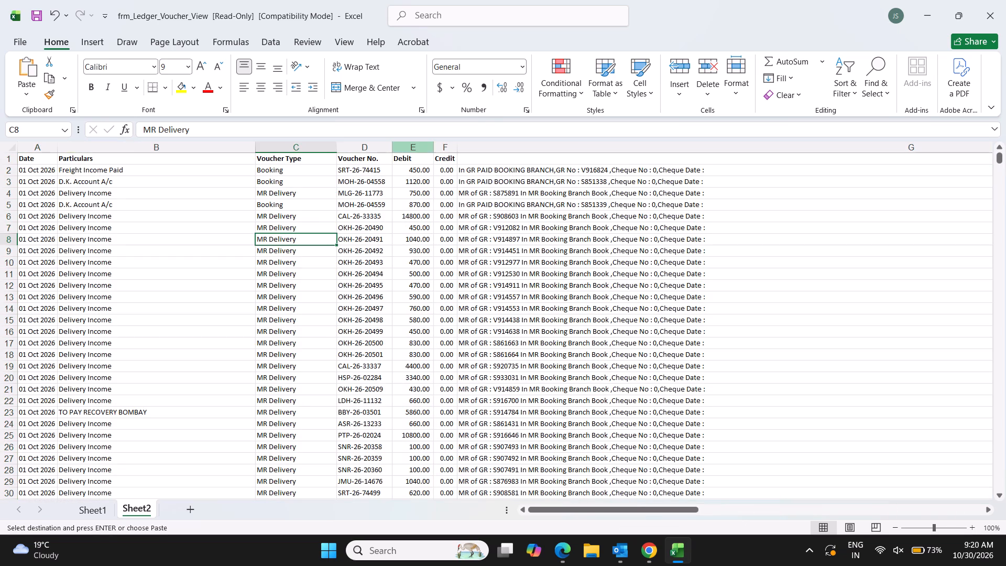
Insert two columns before Debit on Sheet2 and give them the headers Code and Branch.
{"action": "left_click_drag", "start_coordinate": [411, 144], "coordinate": [441, 146]}
{"action": "right_click", "coordinate": [441, 146]}
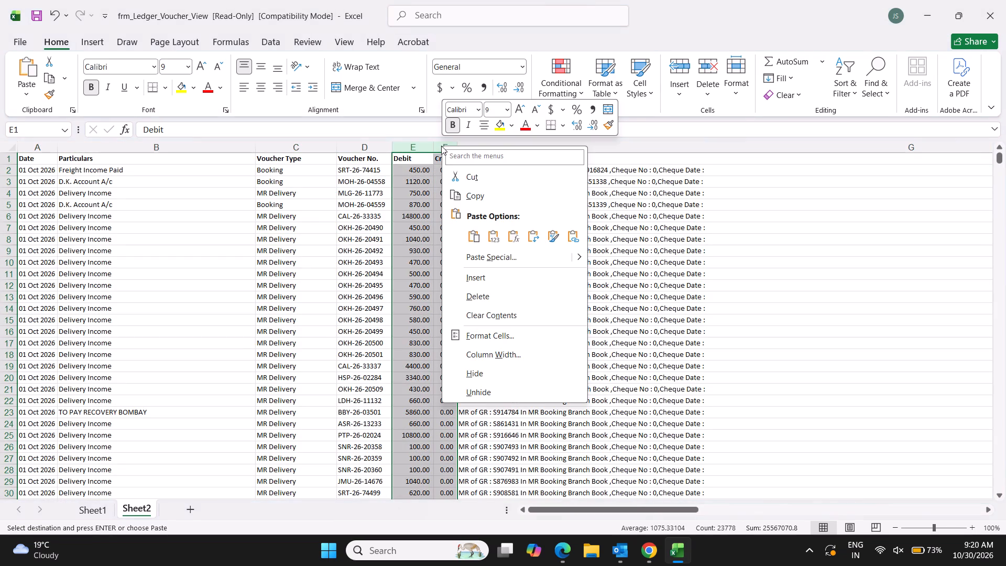
{"action": "left_click", "coordinate": [489, 281]}
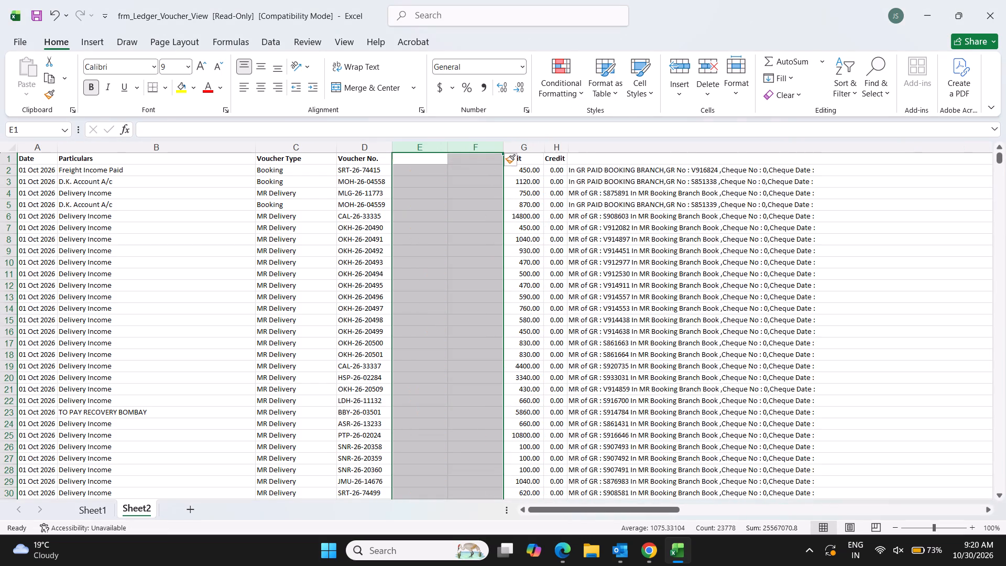
{"action": "left_click", "coordinate": [411, 157]}
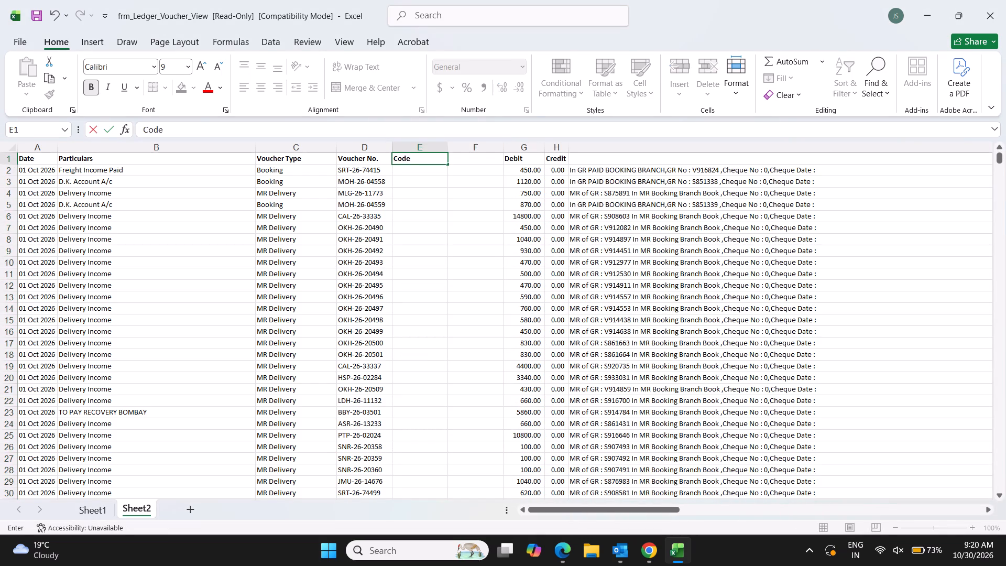
{"action": "key", "text": "Return"}
{"action": "key", "text": "Up"}
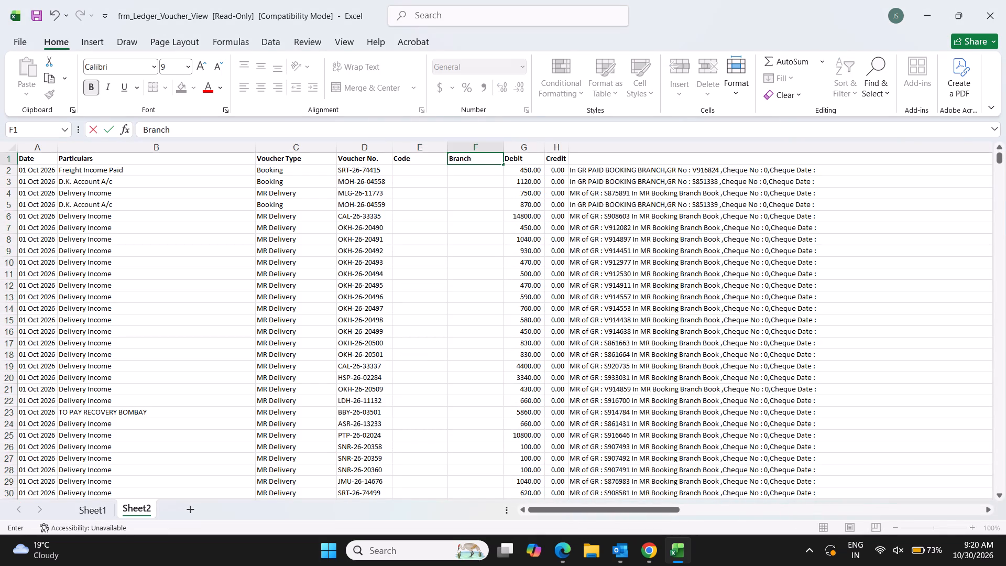
{"action": "key", "text": "Return"}
Enter the formula =LEFT(D2,3) in the first Code cell, E2, to extract the voucher number prefix.
{"action": "key", "text": "Left"}
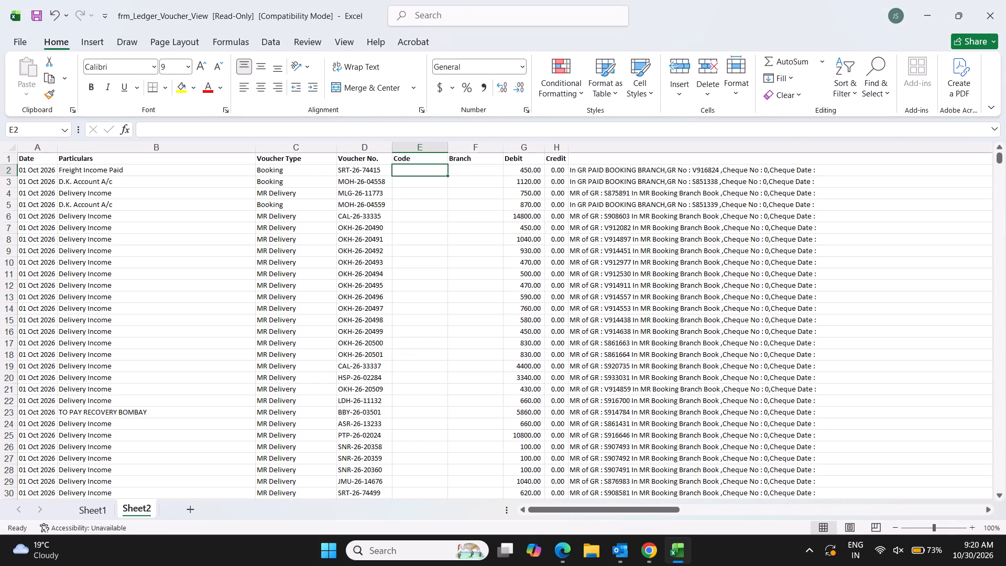
{"action": "key", "text": "equal"}
{"action": "type", "text": "left"}
{"action": "key", "text": "shift+parenleft"}
{"action": "key", "text": "Left"}
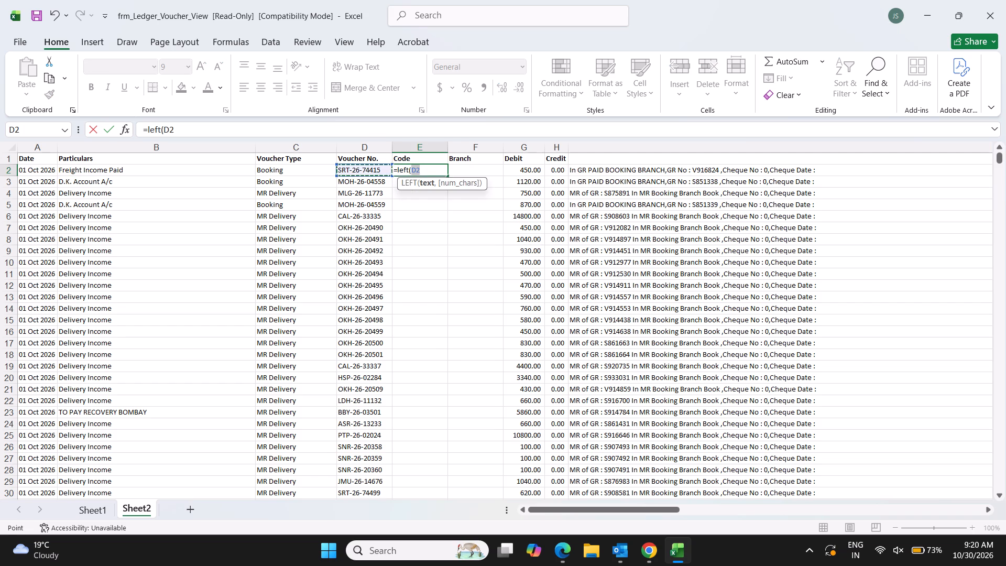
{"action": "type", "text": ",3"}
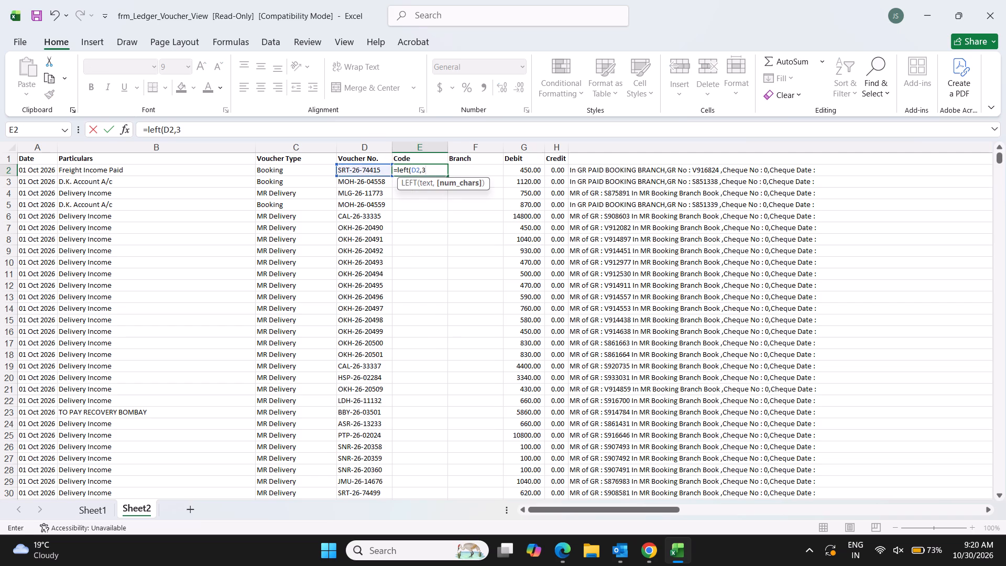
{"action": "key", "text": "shift+parenright"}
{"action": "key", "text": "Return"}
Copy the E2 formula down the Code column to the last data row.
{"action": "key", "text": "Up"}
{"action": "key", "text": "ctrl+c"}
{"action": "key", "text": "Left"}
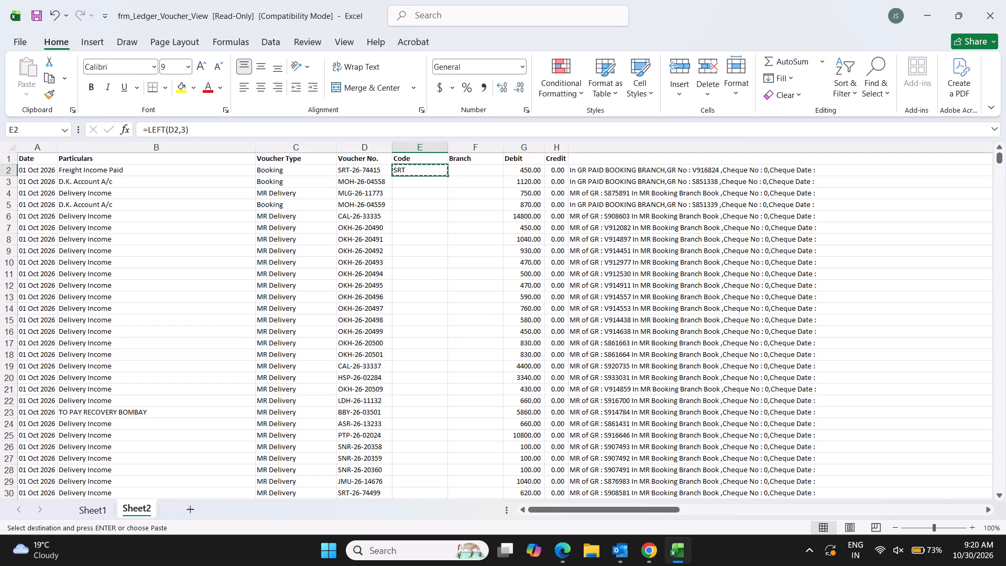
{"action": "key", "text": "ctrl+Down"}
{"action": "key", "text": "Down"}
{"action": "key", "text": "Up"}
{"action": "key", "text": "Right"}
{"action": "key", "text": "ctrl+shift+Up"}
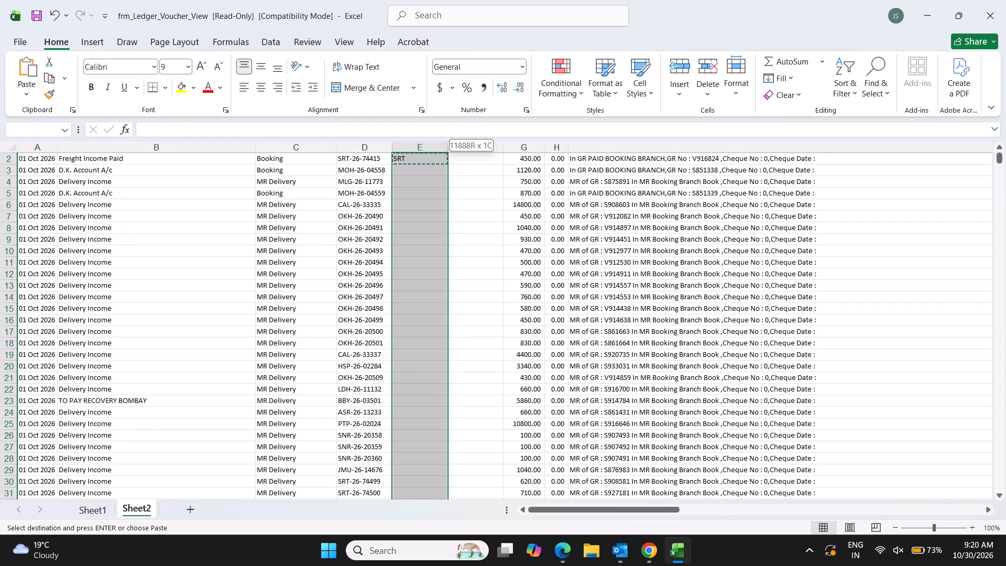
{"action": "key", "text": "Return"}
Add filters to the header row of Sheet2.
{"action": "key", "text": "ctrl+Up"}
{"action": "key", "text": "Up"}
{"action": "key", "text": "Up"}
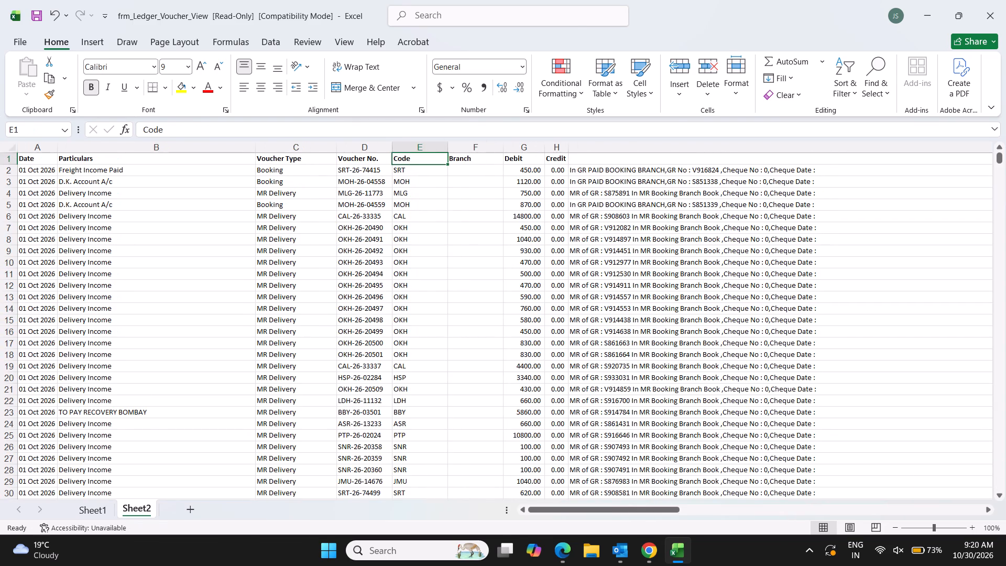
{"action": "key", "text": "shift+space"}
{"action": "key", "text": "alt+d"}
{"action": "type", "text": "ff"}
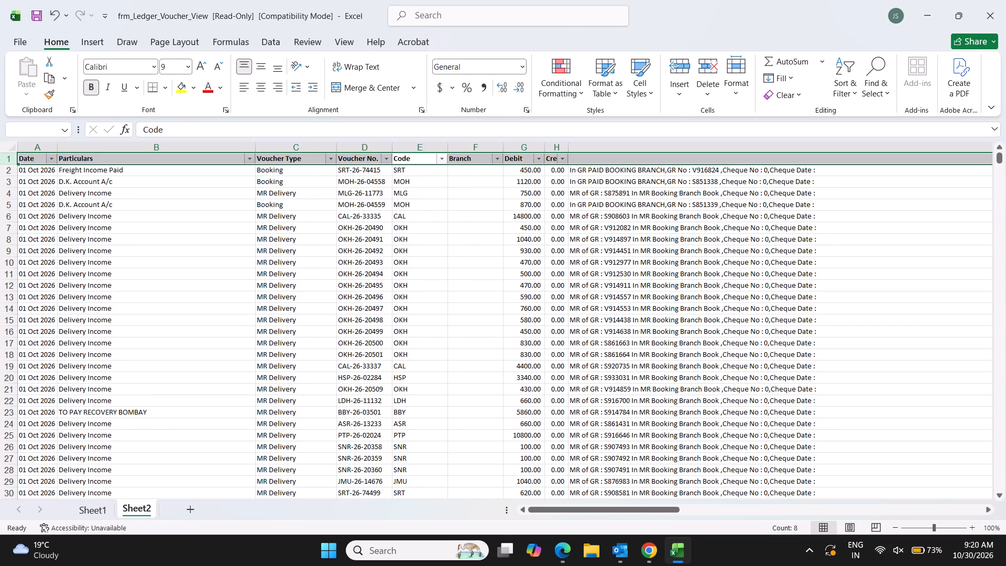
Filter the Code column to BHI, MAN and PAT.
{"action": "left_click", "coordinate": [441, 161]}
{"action": "left_click", "coordinate": [332, 330]}
{"action": "type", "text": "bhi"}
{"action": "key", "text": "space"}
{"action": "key", "text": "Down"}
{"action": "type", "text": "man"}
{"action": "key", "text": "space"}
{"action": "key", "text": "Down"}
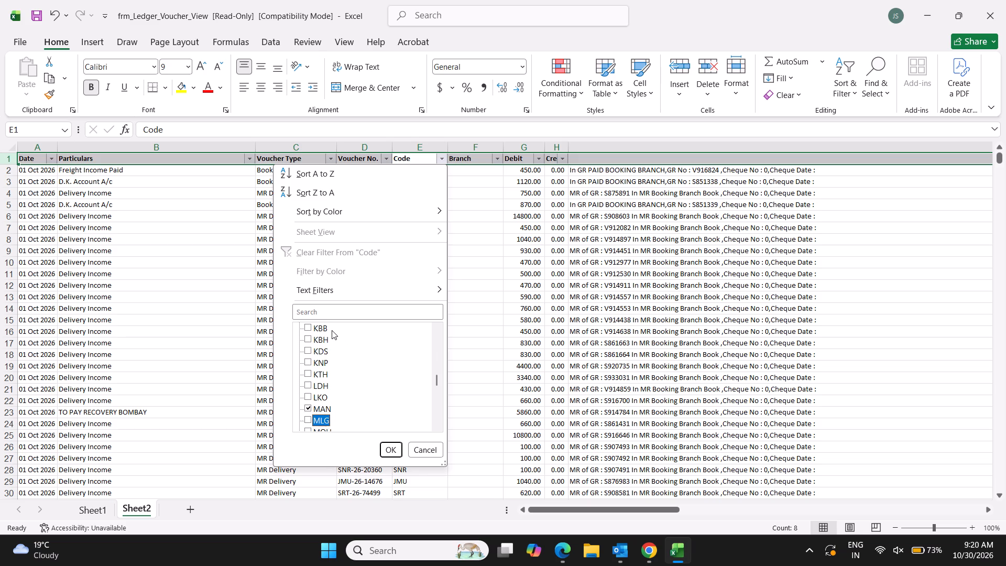
{"action": "type", "text": "pat"}
{"action": "key", "text": "space"}
{"action": "key", "text": "Return"}
Change the Code formula in the first filtered row to take 4 characters and fill it down the visible rows only.
{"action": "key", "text": "Down"}
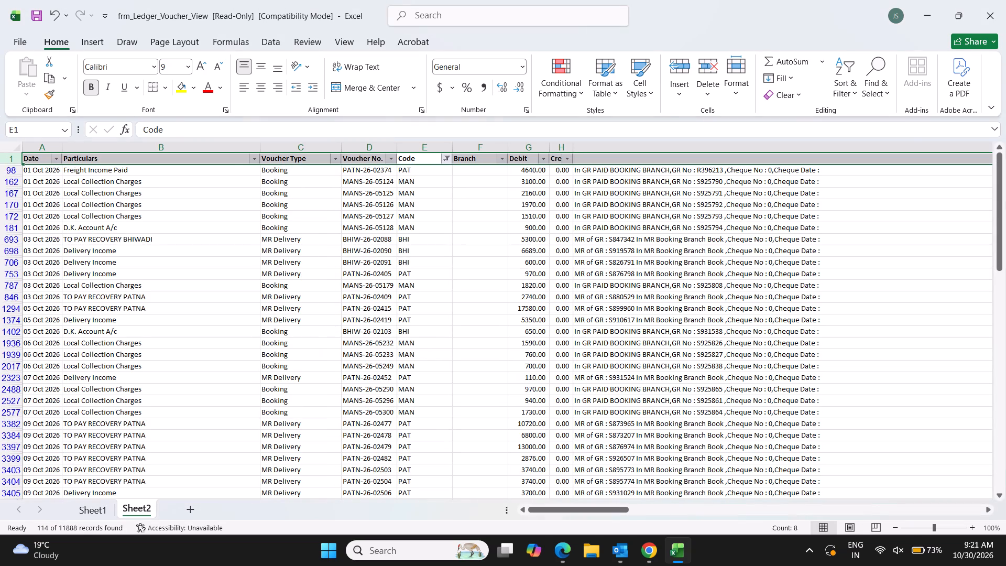
{"action": "left_click", "coordinate": [188, 129]}
{"action": "key", "text": "BackSpace"}
{"action": "key", "text": "4"}
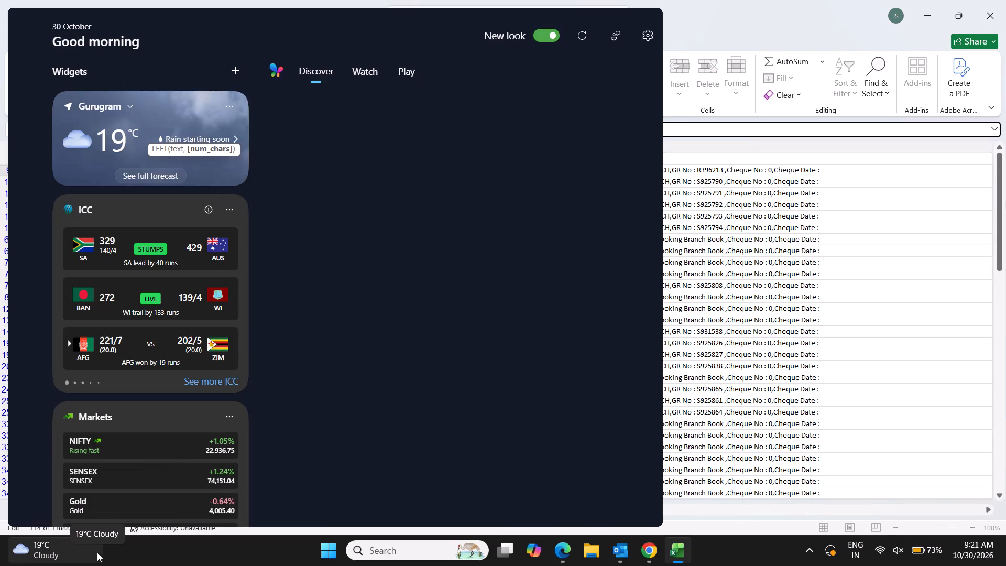
{"action": "key", "text": "Return"}
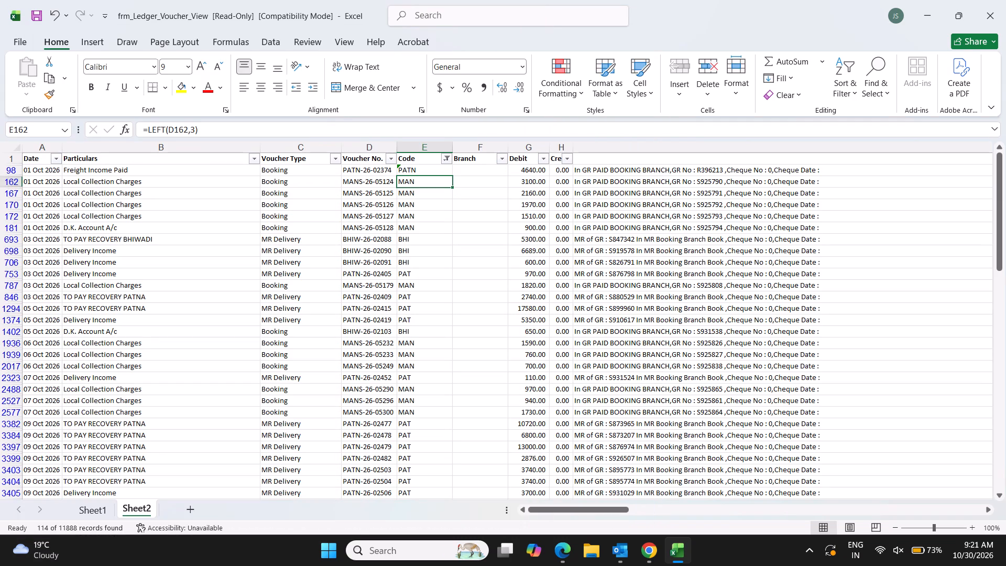
{"action": "left_click", "coordinate": [428, 171]}
{"action": "key", "text": "ctrl+shift+Down"}
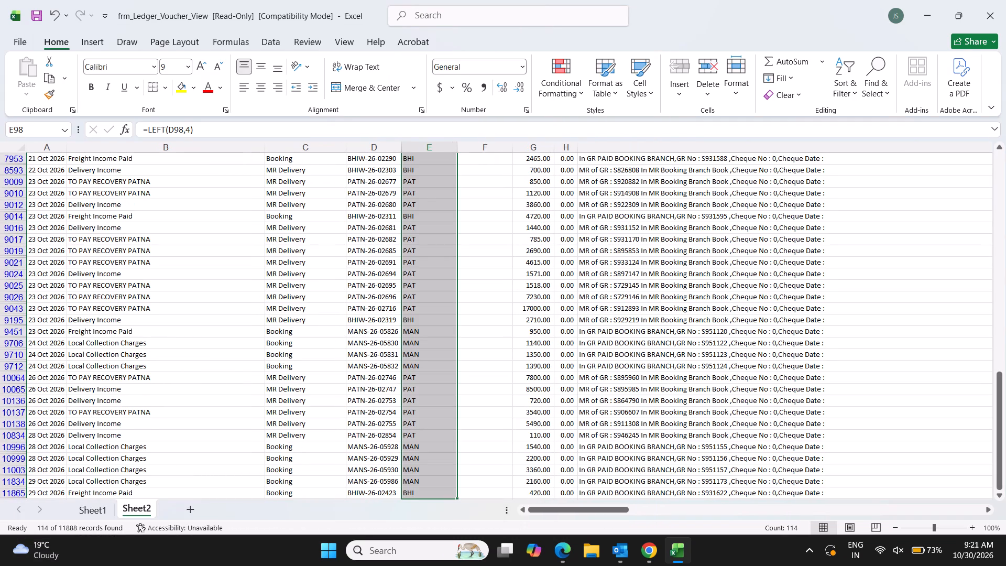
{"action": "key", "text": "ctrl+alt+semicolon"}
{"action": "key", "text": "ctrl+d"}
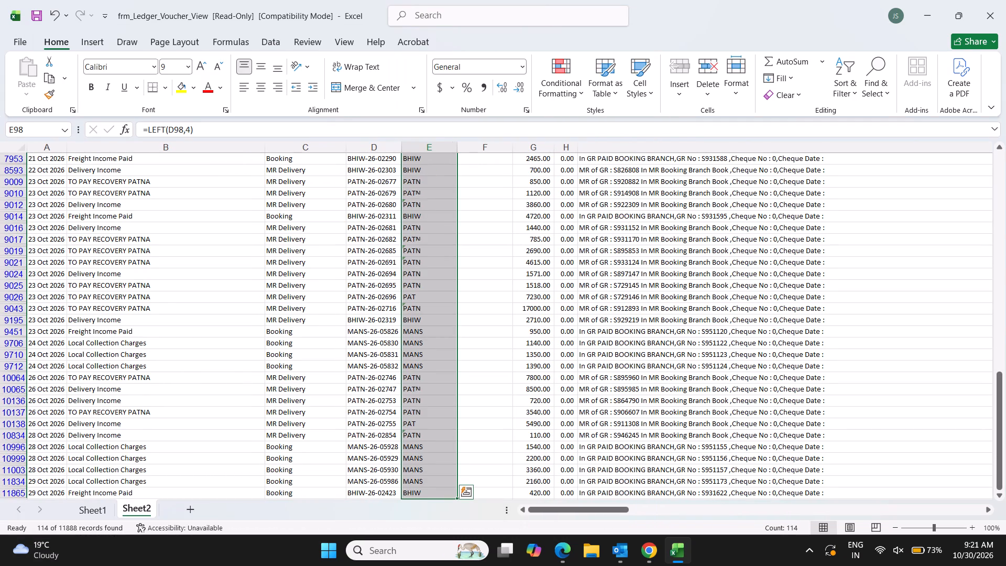
Remove the filters from the header row so that all rows show.
{"action": "key", "text": "ctrl+Up"}
{"action": "key", "text": "Up"}
{"action": "key", "text": "Up"}
{"action": "key", "text": "shift+space"}
{"action": "key", "text": "alt+d"}
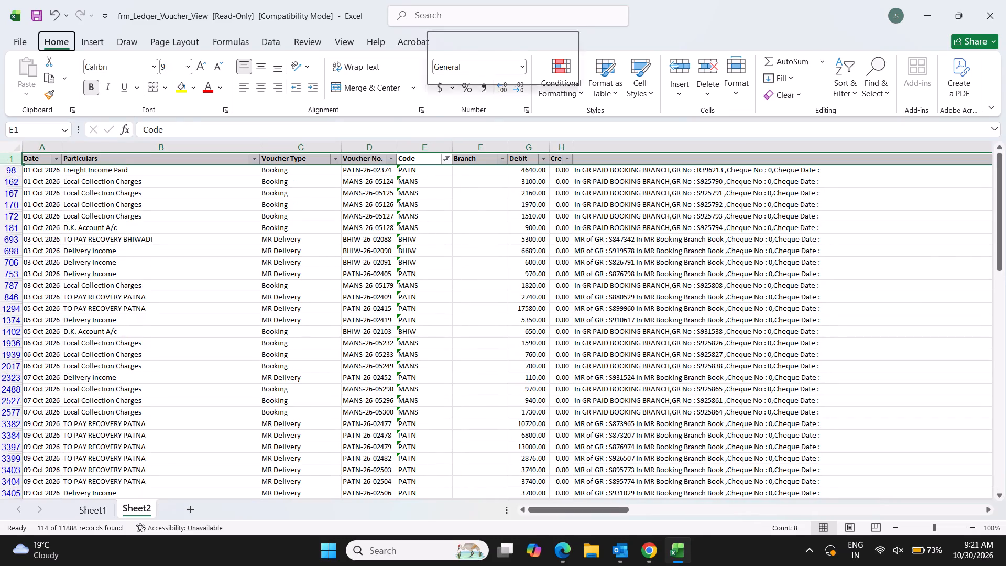
{"action": "type", "text": "ff"}
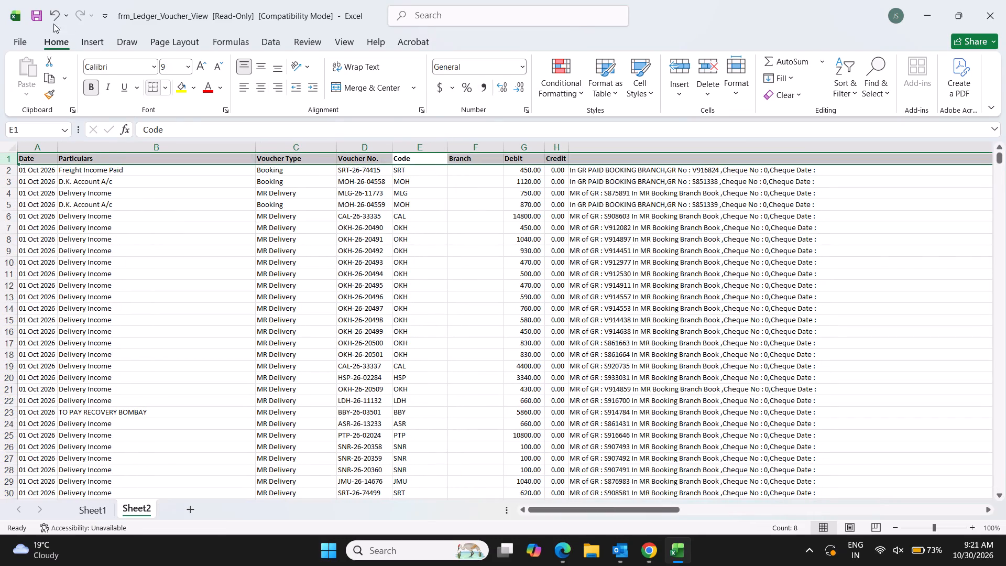
Save the file as an Excel Workbook named "Cash Book till 29-10-26" in the Cash Book folder on drive D.
{"action": "left_click", "coordinate": [19, 43]}
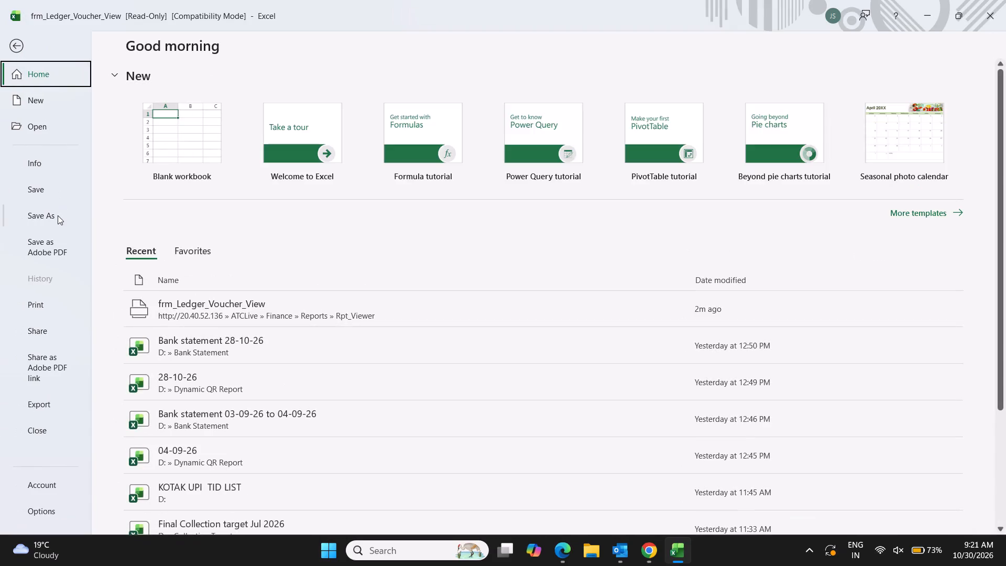
{"action": "left_click", "coordinate": [58, 215]}
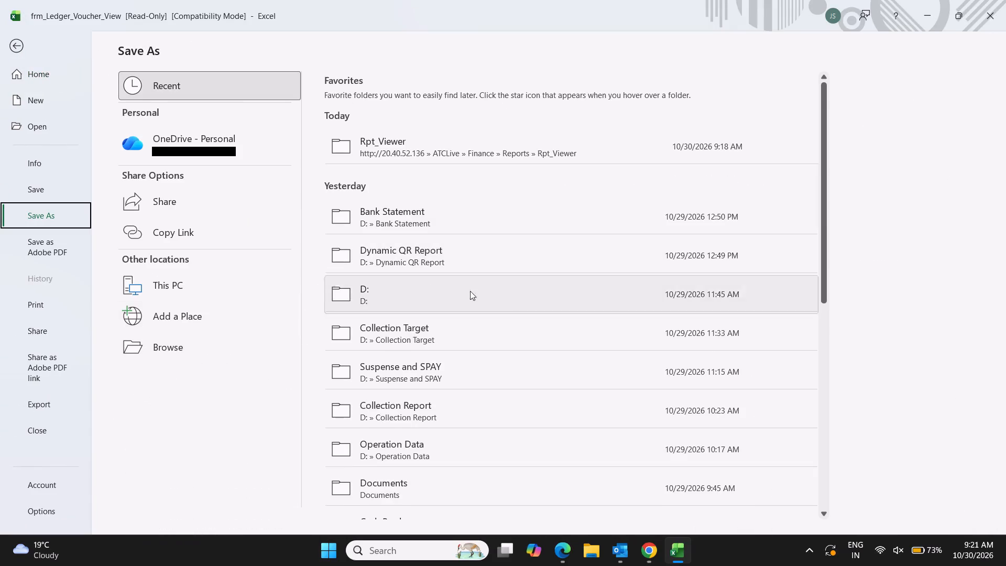
{"action": "left_click_drag", "start_coordinate": [826, 128], "coordinate": [828, 203]}
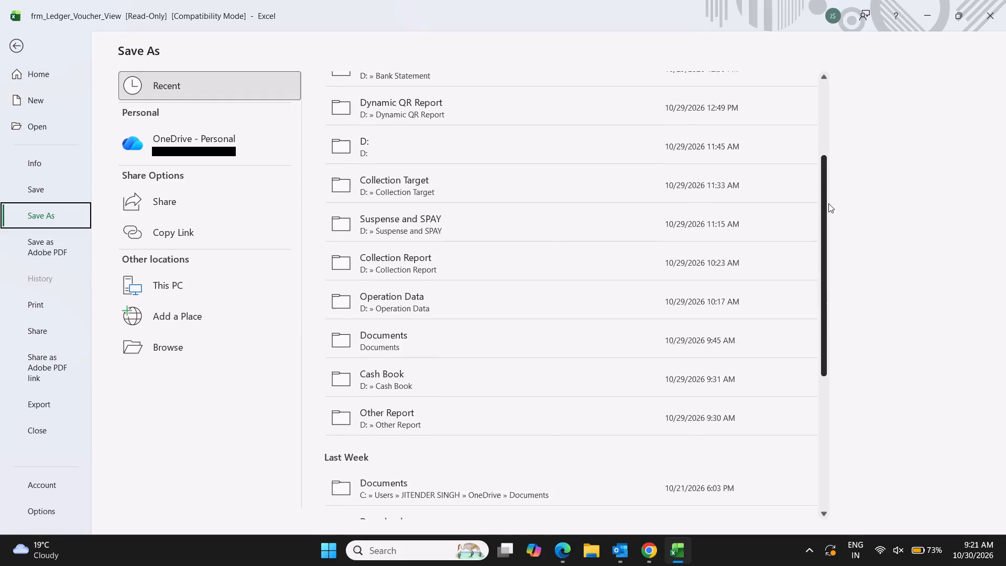
{"action": "left_click_drag", "start_coordinate": [828, 203], "coordinate": [826, 241]}
{"action": "left_click", "coordinate": [458, 296]}
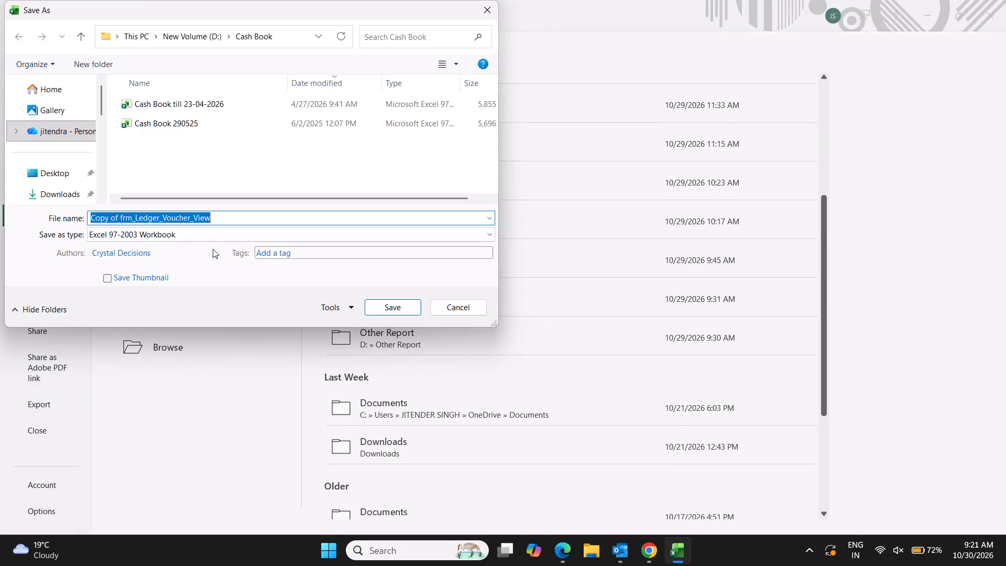
{"action": "left_click", "coordinate": [199, 236]}
{"action": "left_click", "coordinate": [180, 252]}
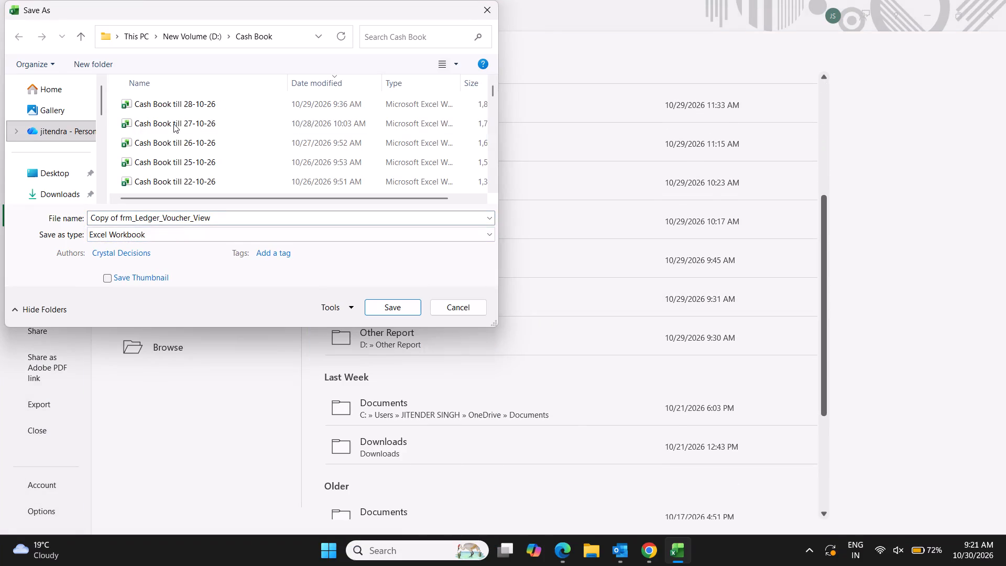
{"action": "left_click", "coordinate": [178, 105]}
{"action": "left_click", "coordinate": [145, 216]}
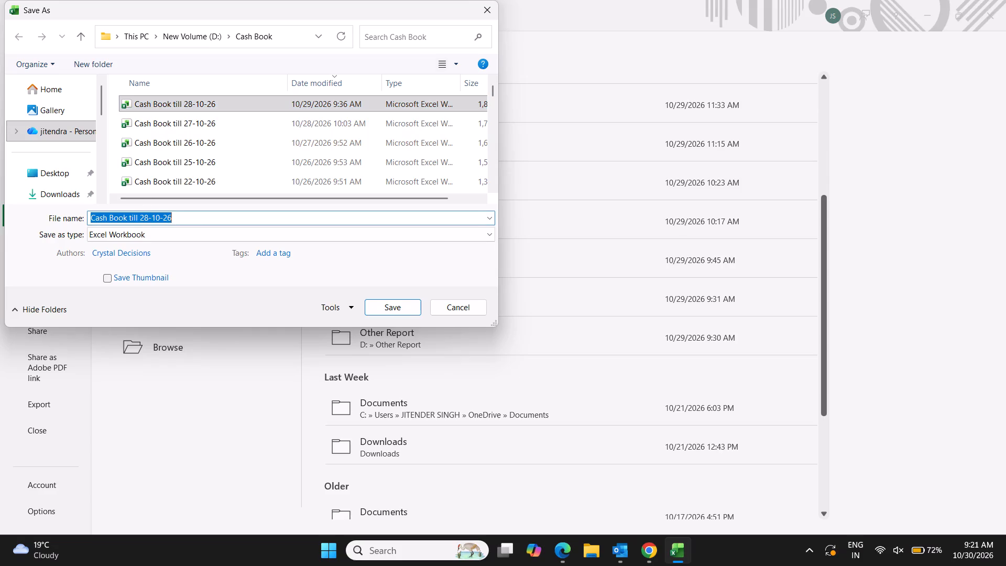
{"action": "left_click", "coordinate": [145, 216]}
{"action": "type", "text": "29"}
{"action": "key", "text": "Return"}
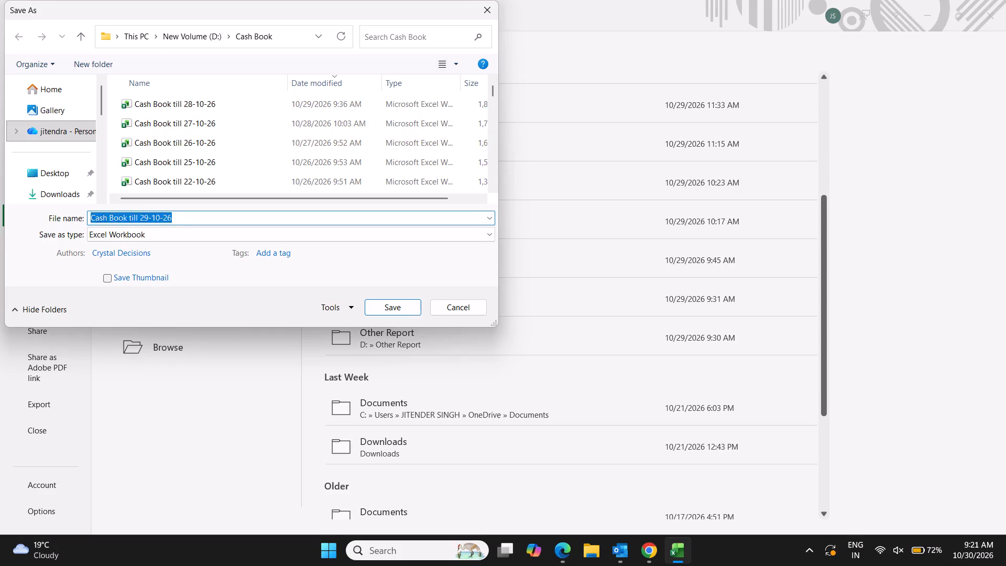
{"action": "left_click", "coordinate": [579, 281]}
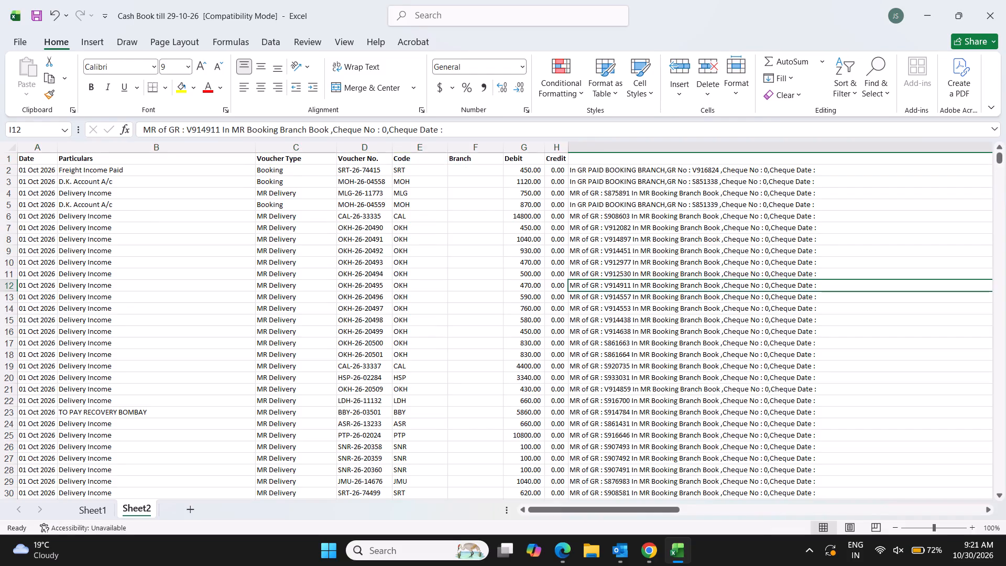
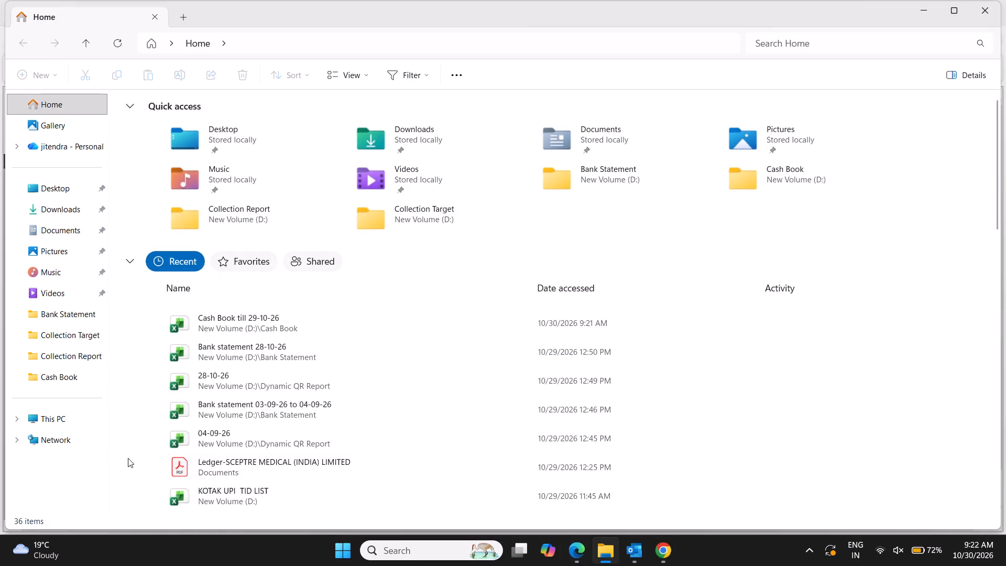
Open the BRANCH LIST workbook from the Other Report folder on drive D.
{"action": "left_click", "coordinate": [64, 358]}
{"action": "left_click", "coordinate": [88, 45]}
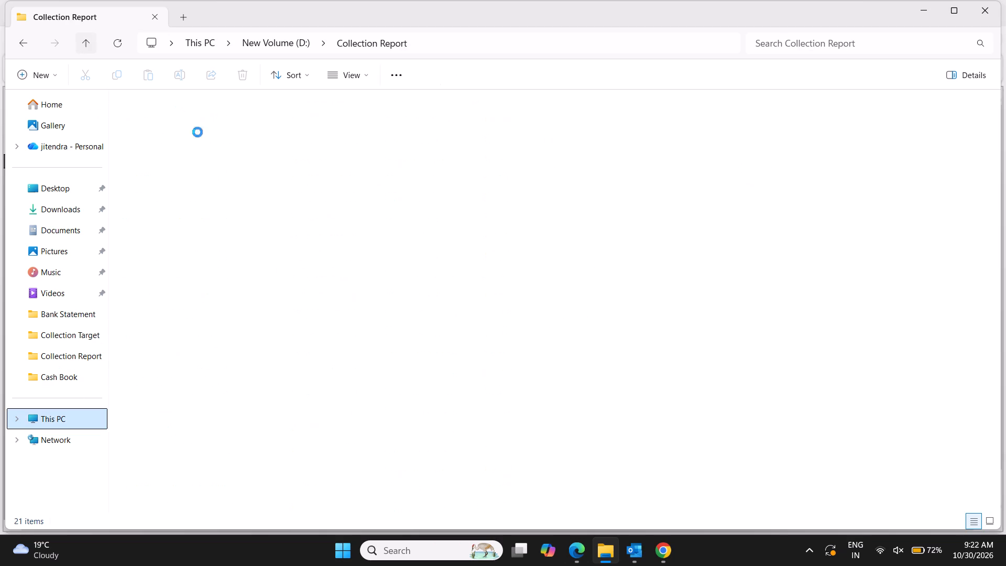
{"action": "double_click", "coordinate": [182, 351]}
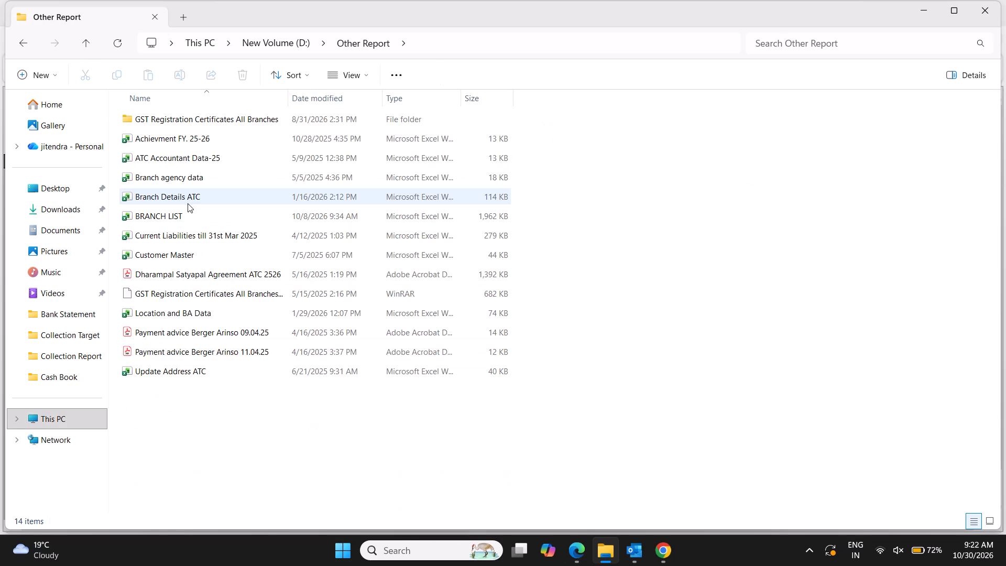
{"action": "left_click", "coordinate": [178, 217]}
{"action": "left_click", "coordinate": [178, 217]}
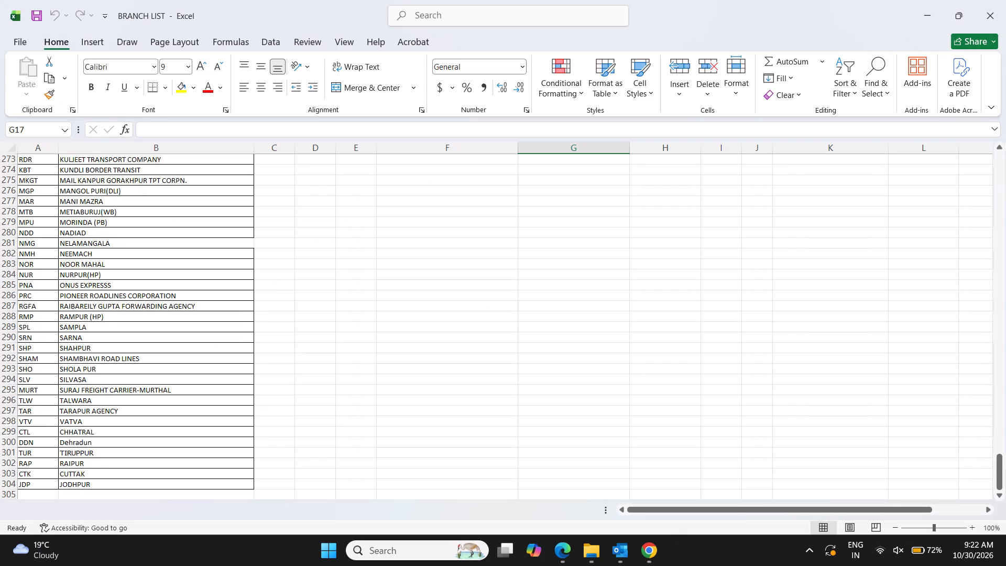
Open the workbook "Cash Book till 29-10-26" from the Cash Book folder on drive D.
{"action": "key", "text": "alt+Tab"}
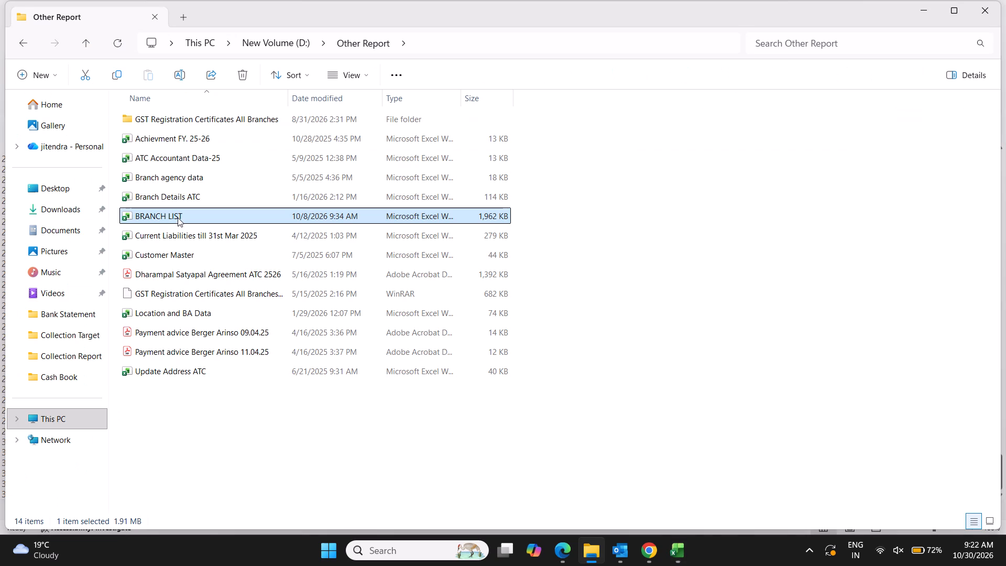
{"action": "key", "text": "BackSpace"}
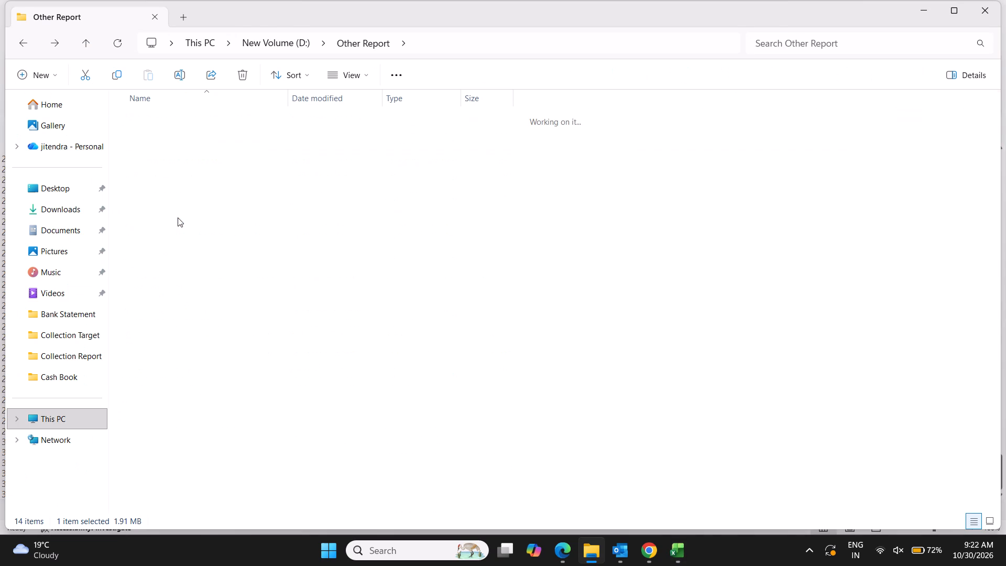
{"action": "double_click", "coordinate": [184, 141]}
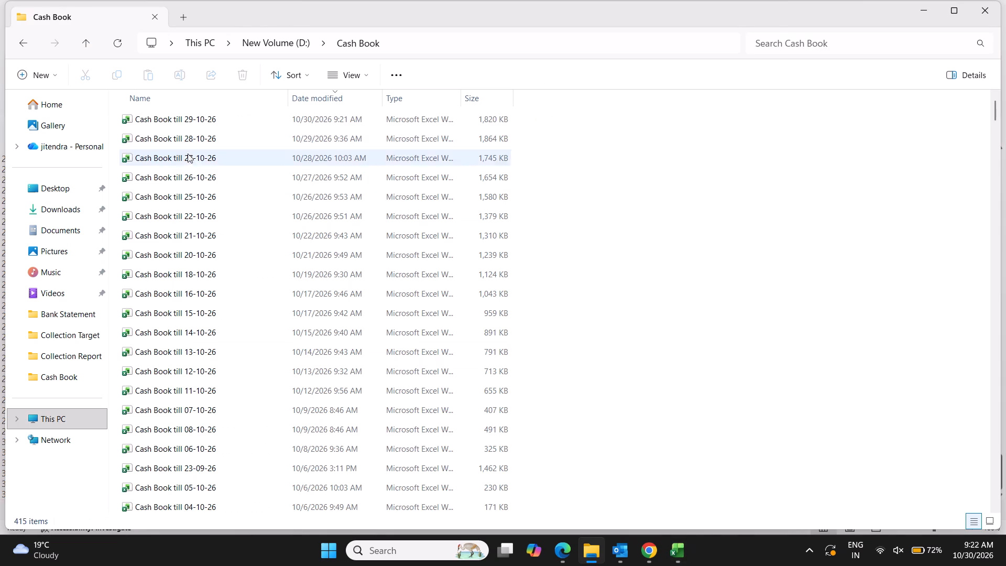
{"action": "double_click", "coordinate": [190, 119]}
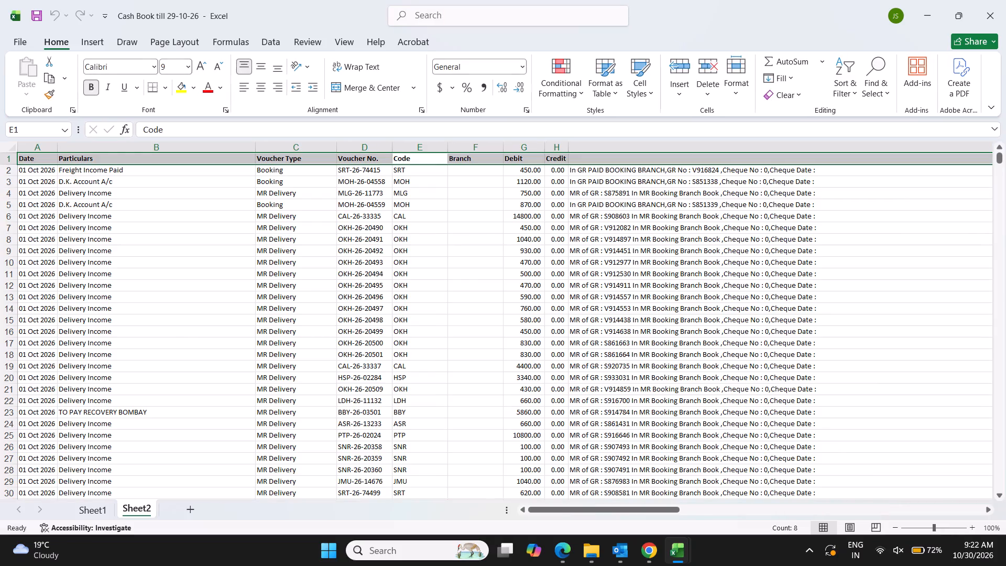
In F2 under Branch, enter an exact-match VLOOKUP of E2 against $A$3:$B$304 on Sheet1 of BRANCH LIST, returning column 2.
{"action": "left_click", "coordinate": [462, 168]}
{"action": "type", "text": "=vlookup("}
{"action": "key", "text": "Left"}
{"action": "key", "text": "comma"}
{"action": "key", "text": "alt+Tab"}
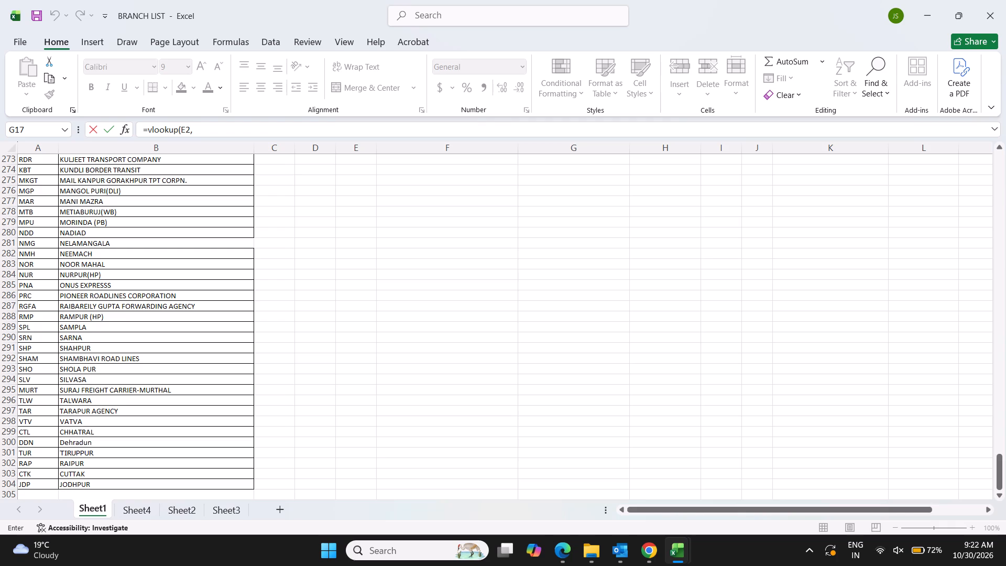
{"action": "left_click", "coordinate": [43, 270]}
{"action": "key", "text": "ctrl+Up"}
{"action": "key", "text": "Down"}
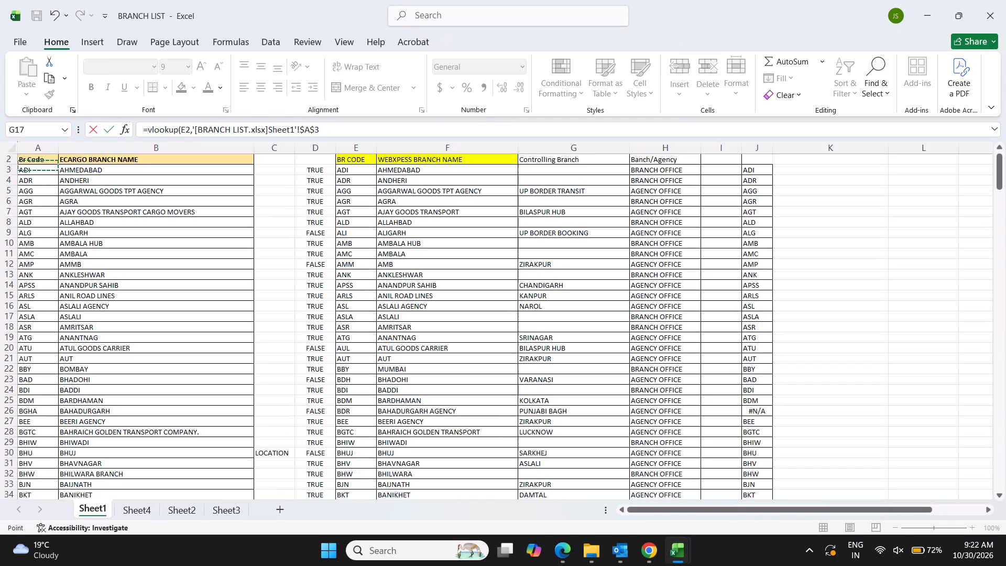
{"action": "key", "text": "shift+Right"}
{"action": "key", "text": "ctrl+shift+Down"}
{"action": "key", "text": "shift+Down"}
{"action": "key", "text": "shift+Up"}
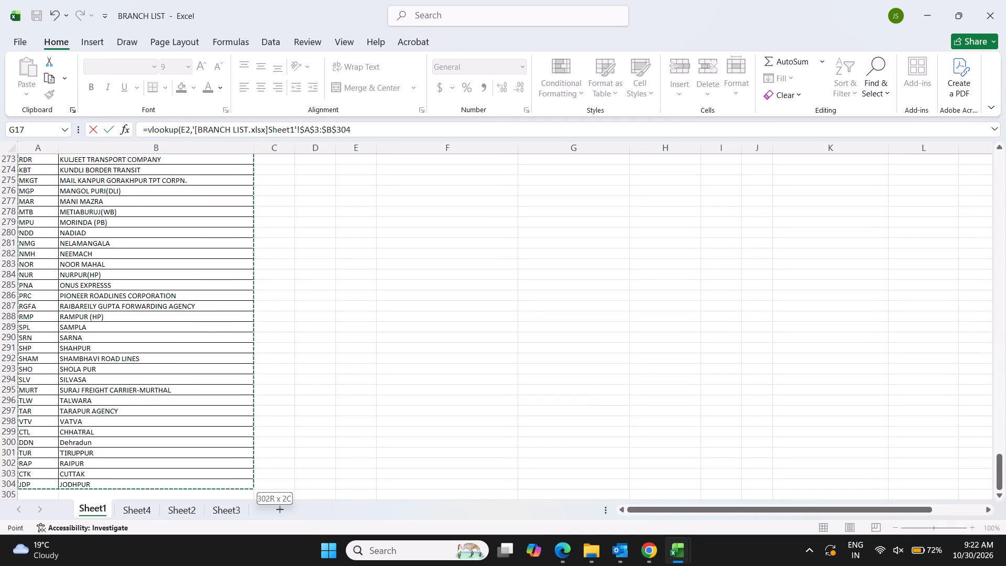
{"action": "type", "text": ",2,0"}
{"action": "key", "text": "Return"}
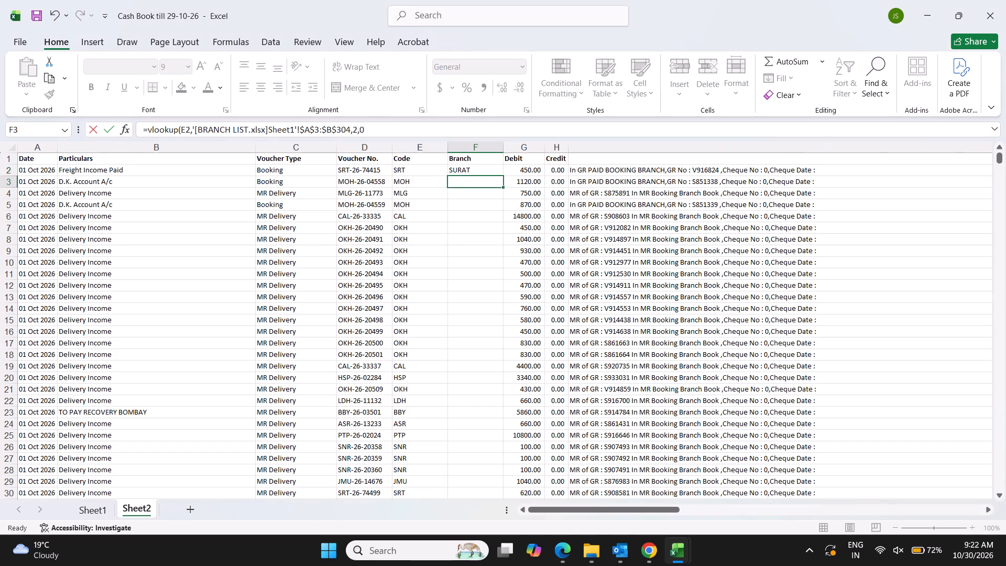
Copy the Branch lookup formula from F2 down the column to the last data row, 11889.
{"action": "key", "text": "Up"}
{"action": "key", "text": "ctrl+c"}
{"action": "key", "text": "Left"}
{"action": "key", "text": "ctrl+Down"}
{"action": "key", "text": "Down"}
{"action": "key", "text": "Up"}
{"action": "key", "text": "Right"}
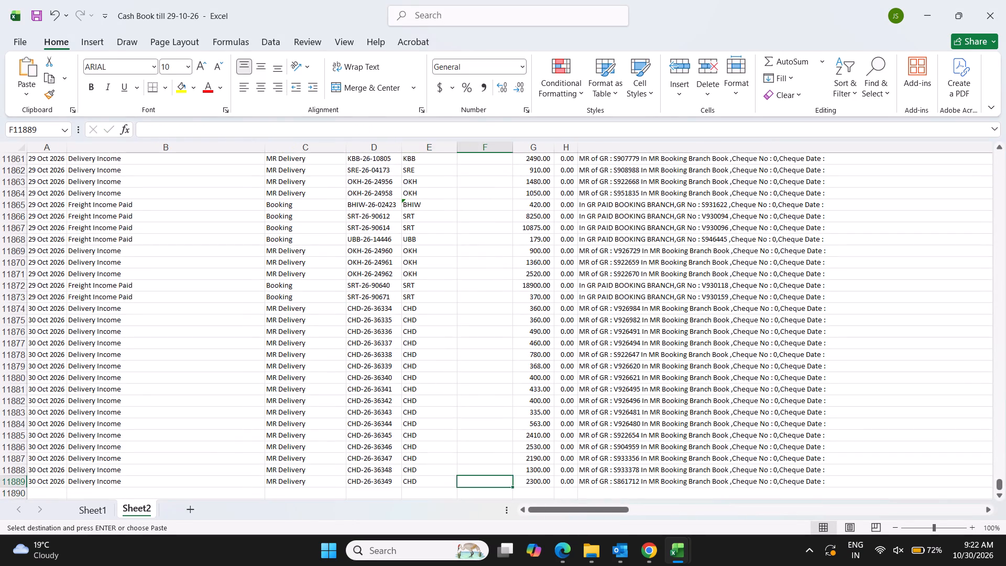
{"action": "key", "text": "ctrl+shift+Up"}
{"action": "key", "text": "Return"}
{"action": "key", "text": "ctrl+Up"}
{"action": "key", "text": "Up"}
{"action": "key", "text": "Up"}
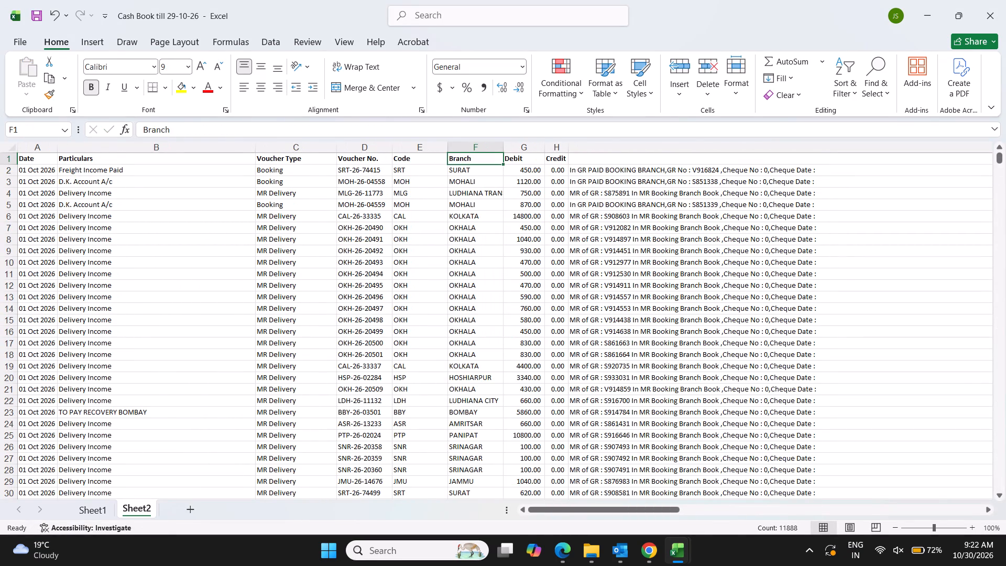
Create a PivotTable on a new sheet from the whole Sheet2 data with the wizard's default settings.
{"action": "left_click", "coordinate": [11, 148]}
{"action": "key", "text": "alt+d"}
{"action": "key", "text": "p"}
{"action": "key", "text": "Return"}
{"action": "key", "text": "Return"}
{"action": "key", "text": "Return"}
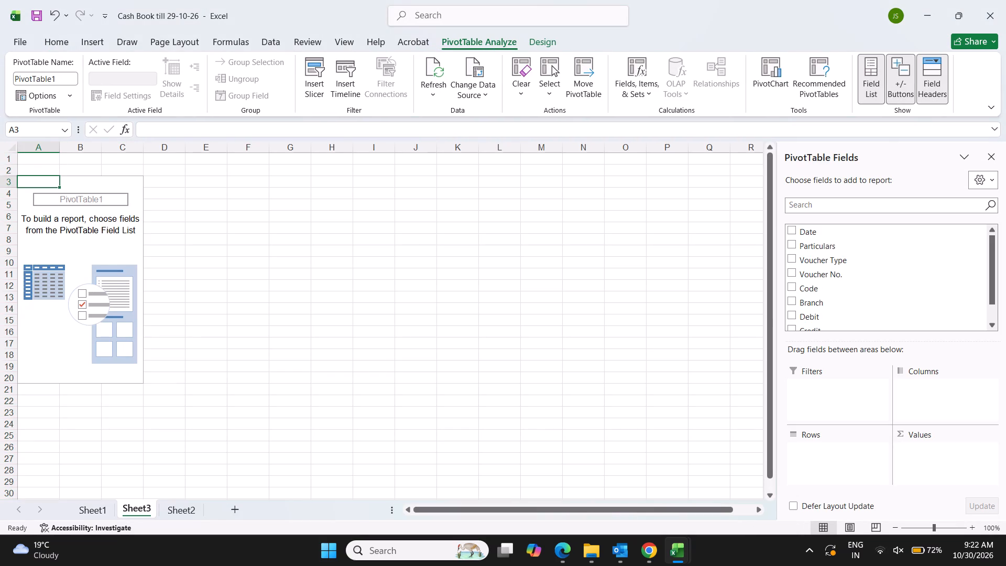
Switch the PivotTable to the classic layout that enables dragging fields in the grid.
{"action": "right_click", "coordinate": [93, 213]}
{"action": "left_click", "coordinate": [163, 329]}
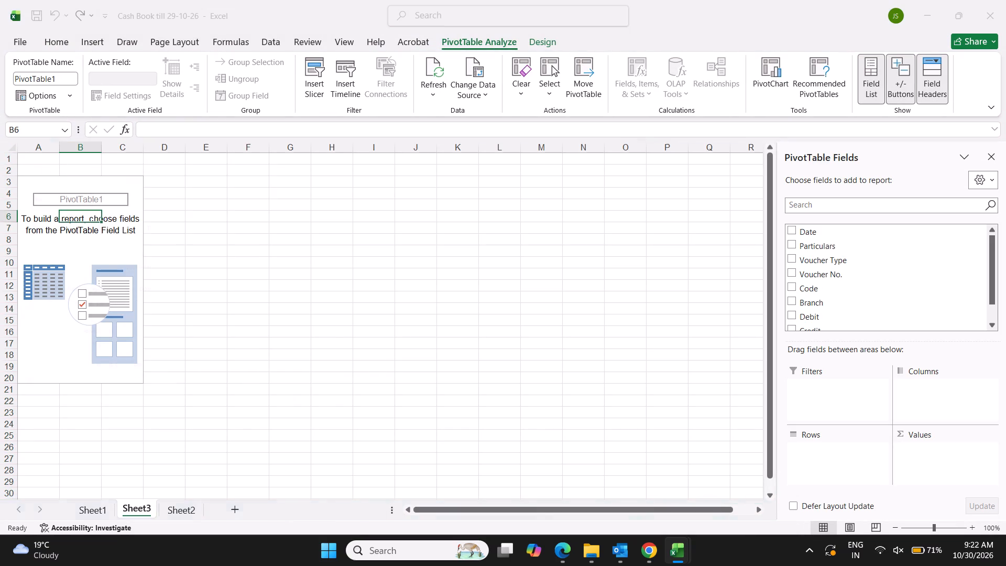
{"action": "left_click", "coordinate": [269, 214]}
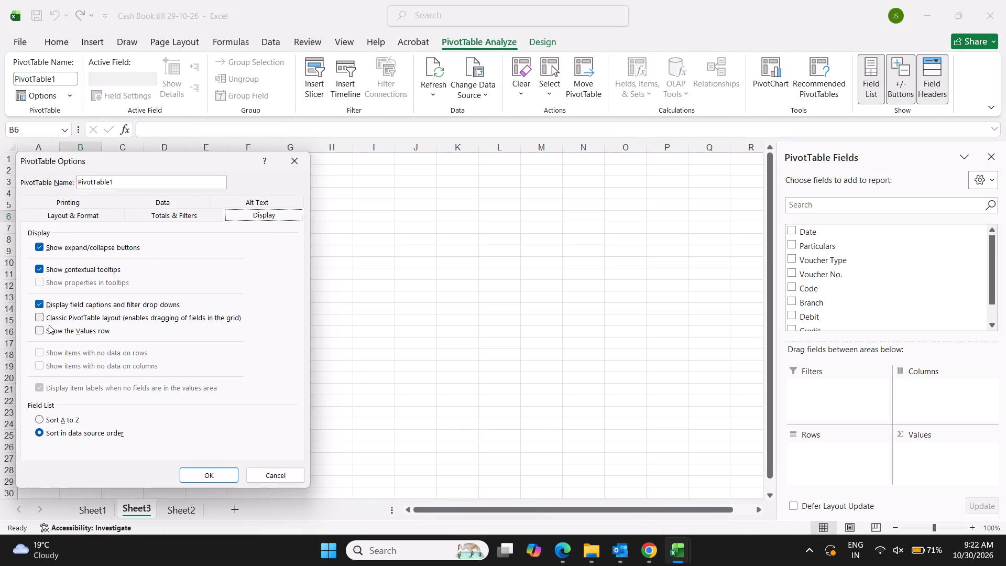
{"action": "left_click", "coordinate": [63, 317]}
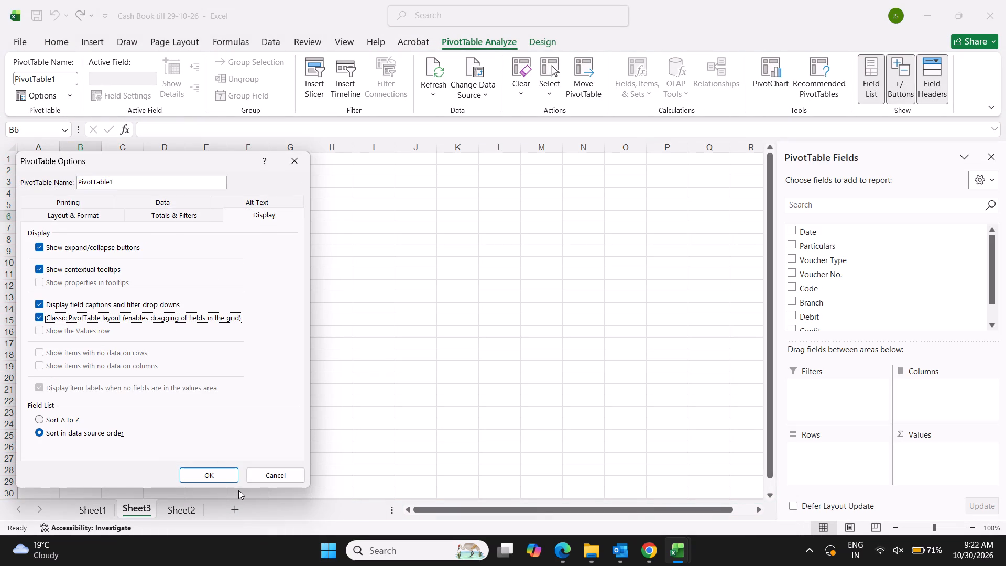
{"action": "left_click", "coordinate": [226, 478]}
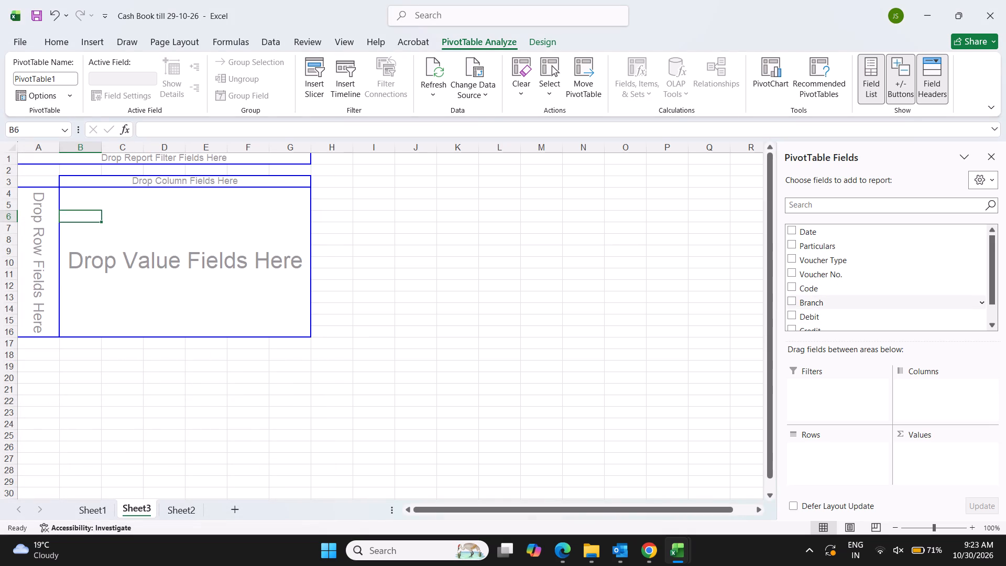
Build the PivotTable with Branch as the row field and the sum of Debit as the value.
{"action": "left_click_drag", "start_coordinate": [823, 308], "coordinate": [837, 462]}
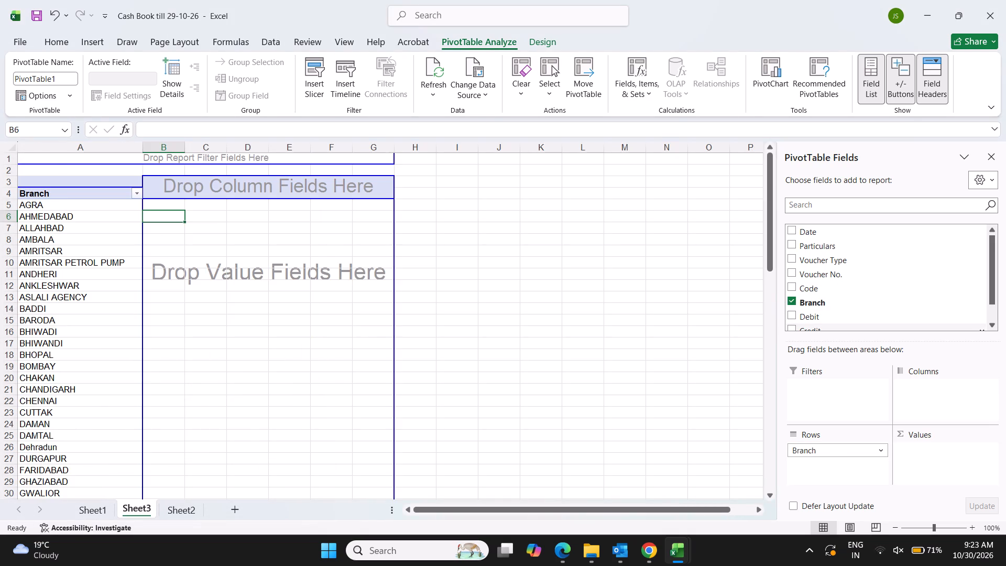
{"action": "left_click_drag", "start_coordinate": [814, 317], "coordinate": [946, 455]}
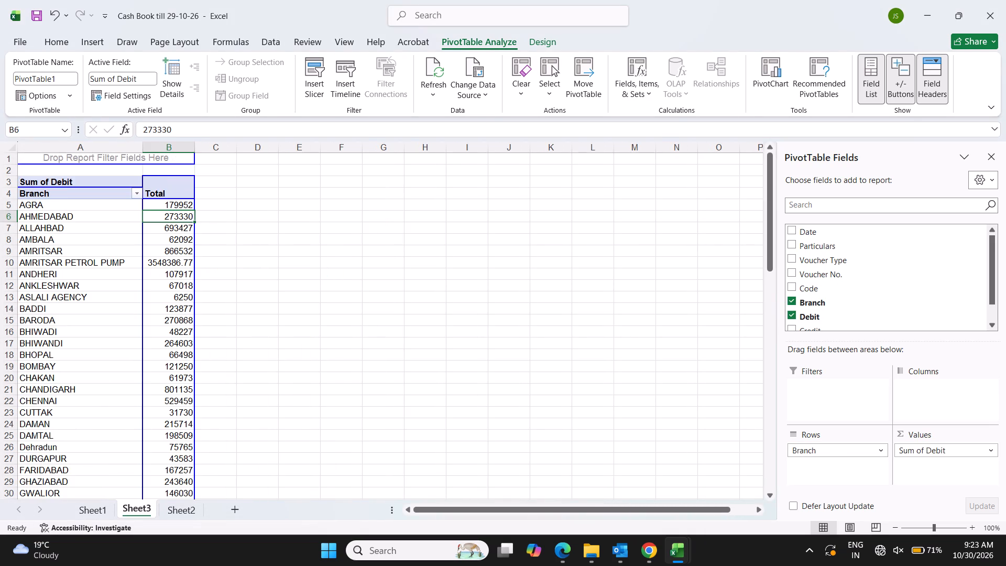
Convert the PivotTable to plain values by copying the whole sheet and pasting values only over it.
{"action": "left_click", "coordinate": [9, 146]}
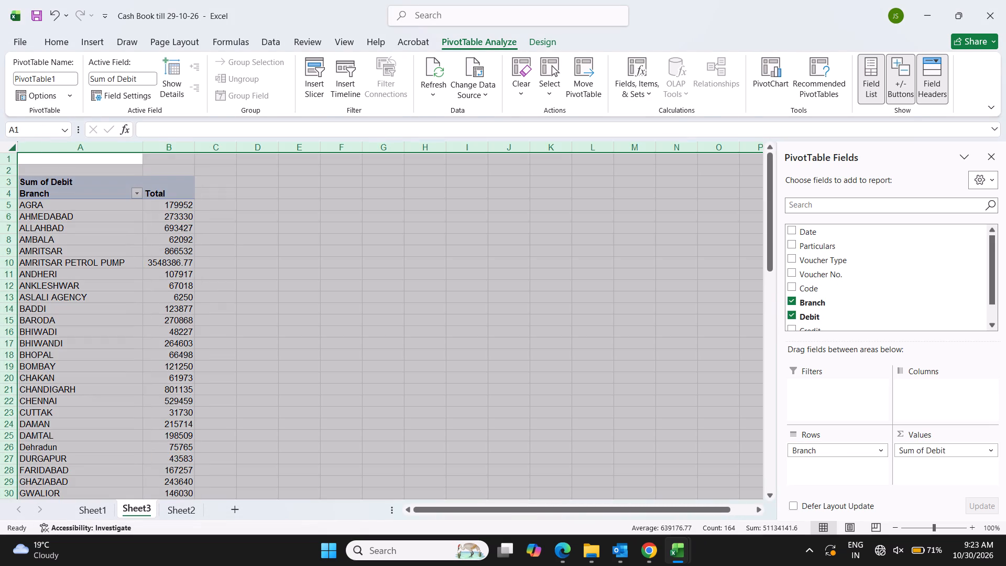
{"action": "key", "text": "ctrl+c"}
{"action": "right_click", "coordinate": [9, 146]}
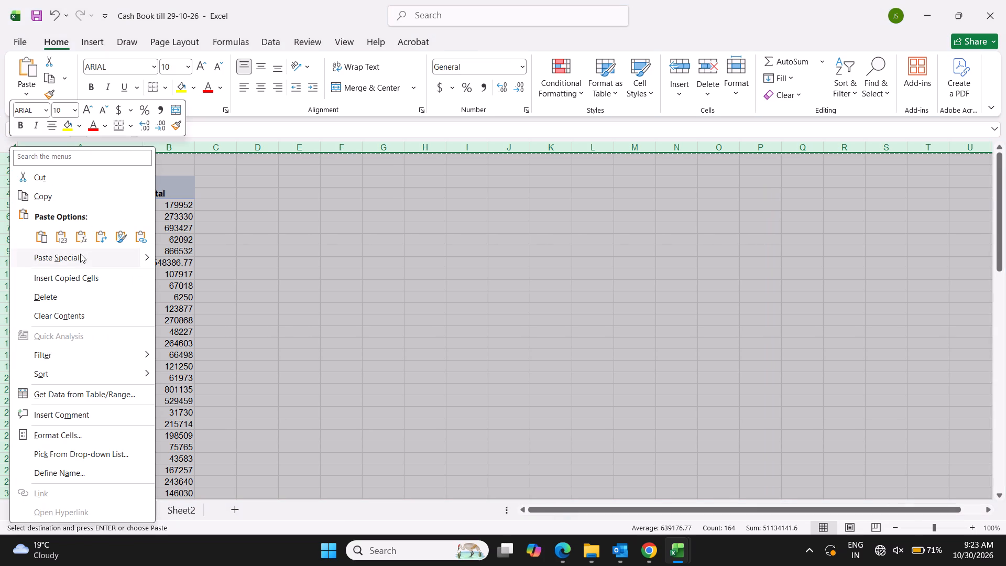
{"action": "left_click", "coordinate": [62, 255]}
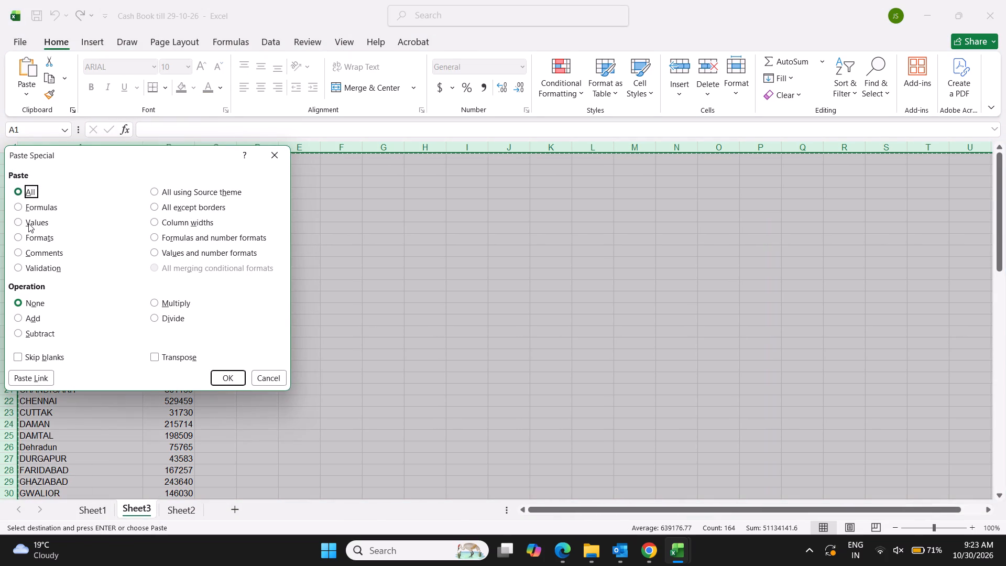
{"action": "left_click", "coordinate": [28, 223]}
{"action": "left_click", "coordinate": [232, 378]}
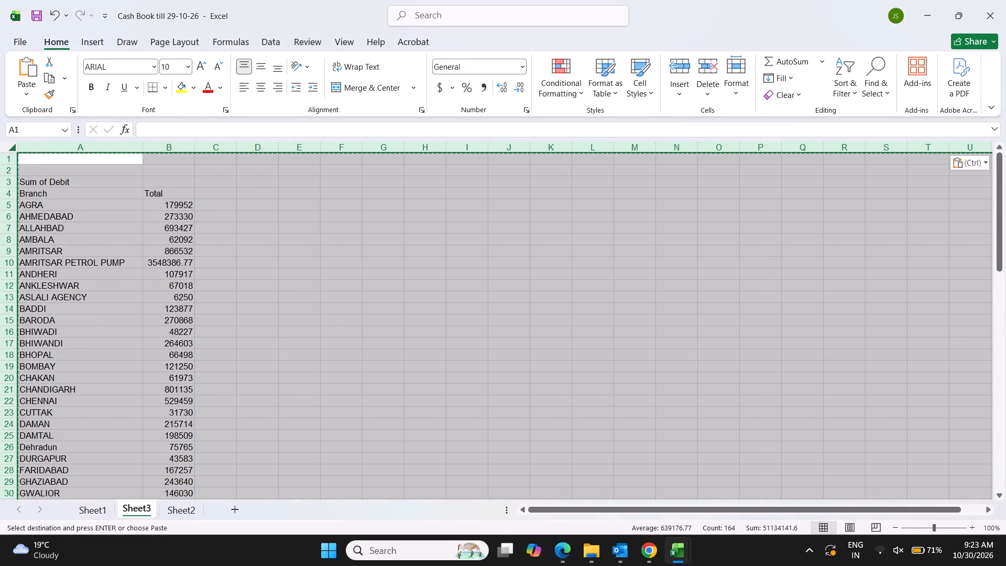
Delete the entire AMRITSAR PETROL PUMP row from the branch summary.
{"action": "left_click", "coordinate": [84, 263]}
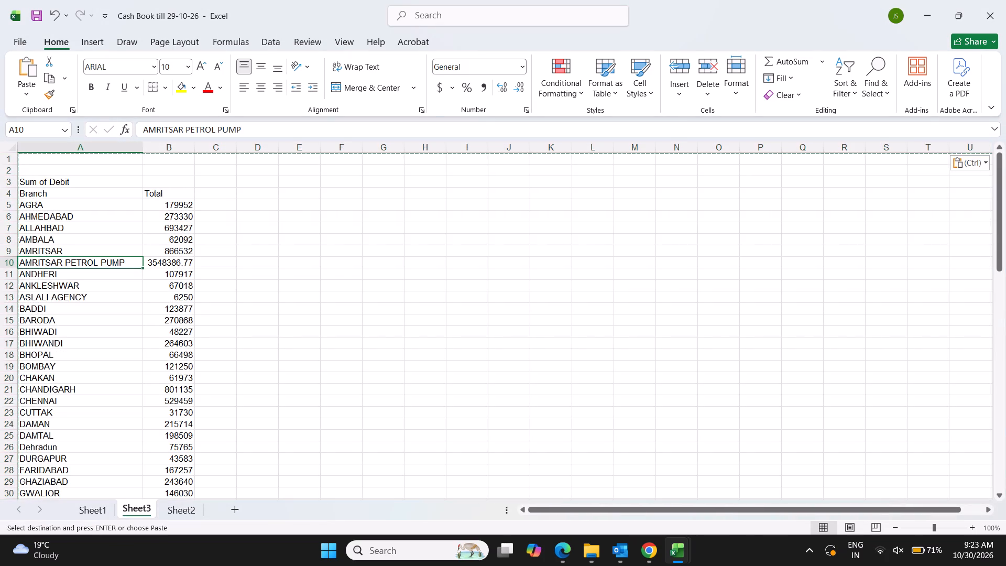
{"action": "key", "text": "shift+space"}
{"action": "key", "text": "ctrl+minus"}
{"action": "key", "text": "Up"}
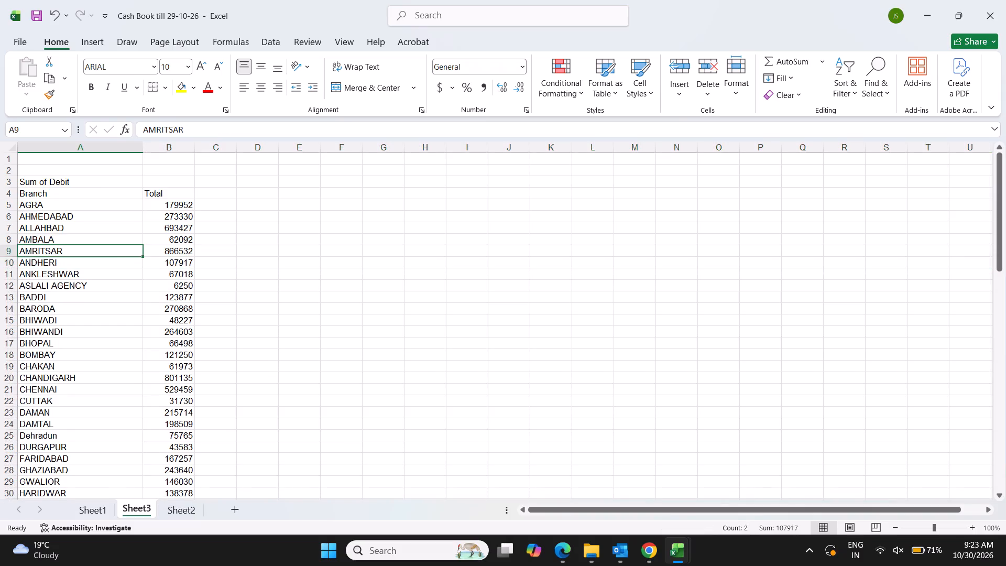
Close the BRANCH LIST workbook.
{"action": "key", "text": "alt+Tab"}
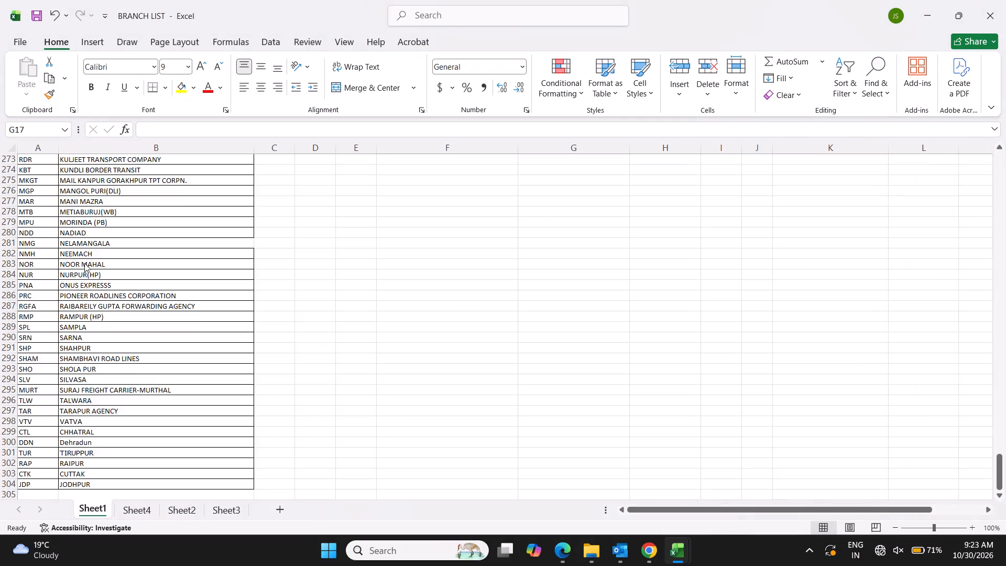
{"action": "left_click", "coordinate": [996, 10]}
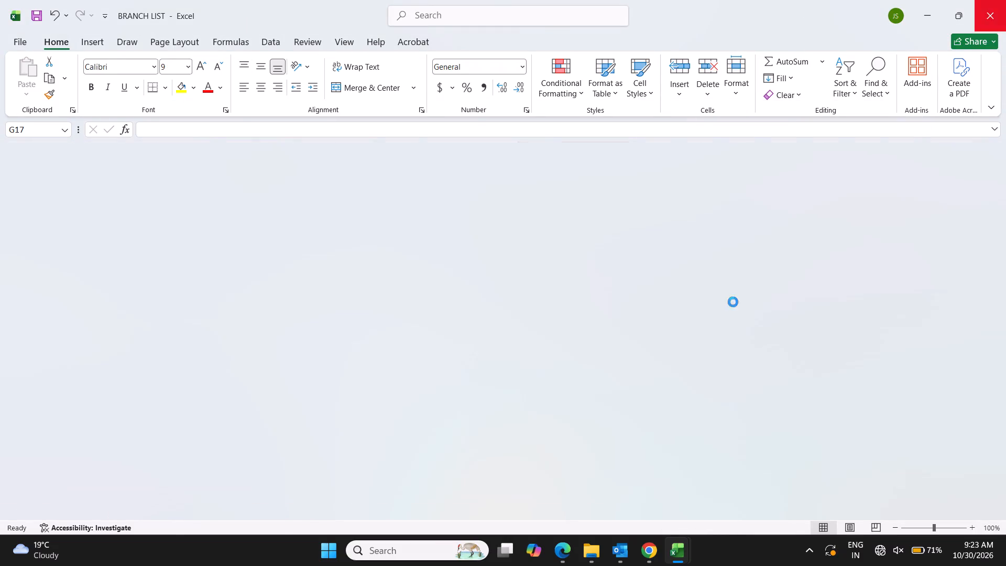
Open the previous day's workbook, "Cash Book till 28-10-26", from the Cash Book folder.
{"action": "key", "text": "alt+Tab"}
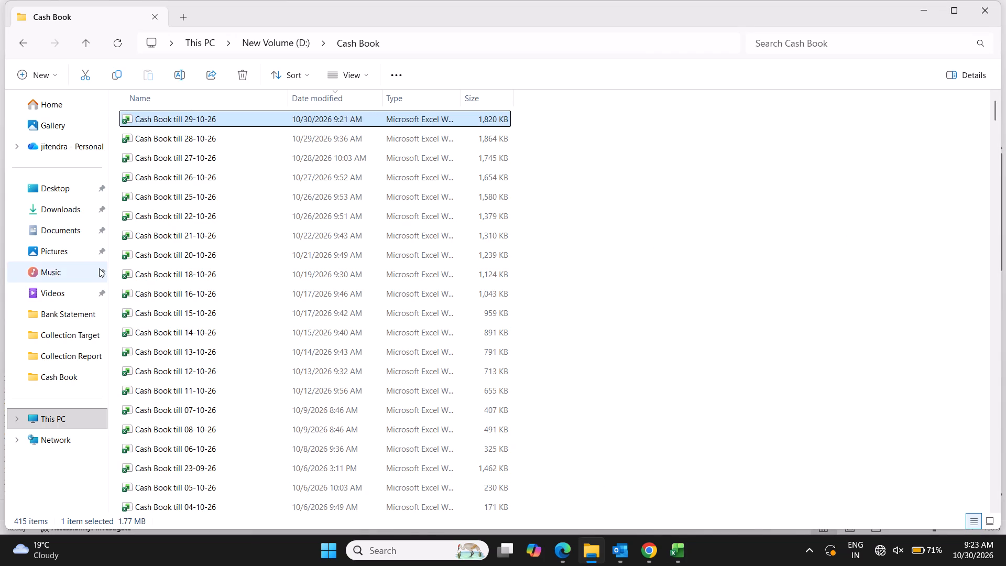
{"action": "double_click", "coordinate": [208, 139]}
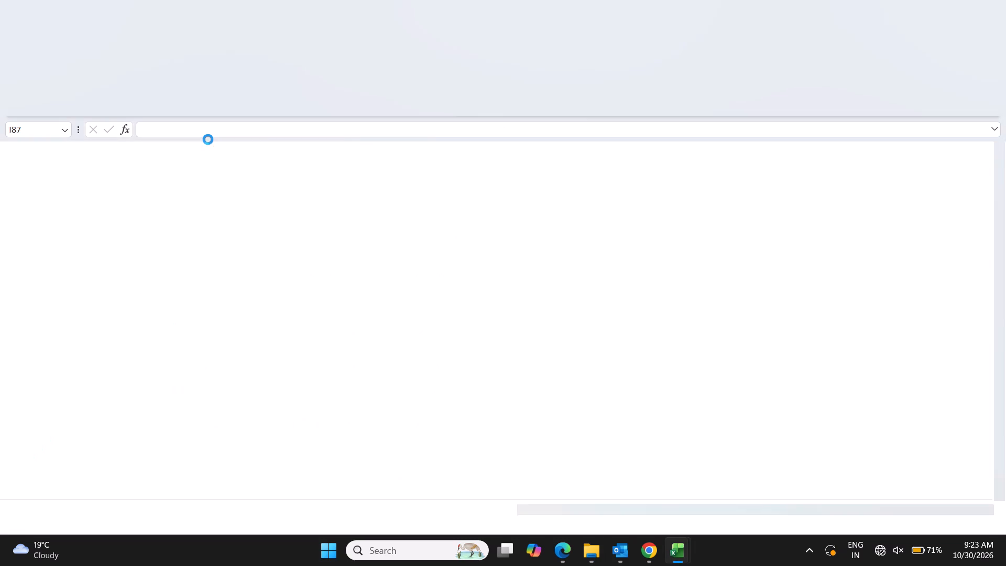
In C5 of the 29-10-26 summary, enter an exact-match VLOOKUP of A5 against $A$4:$B$80 on Sheet3 of Cash Book till 28-10-26, returning column 2.
{"action": "key", "text": "alt+Tab"}
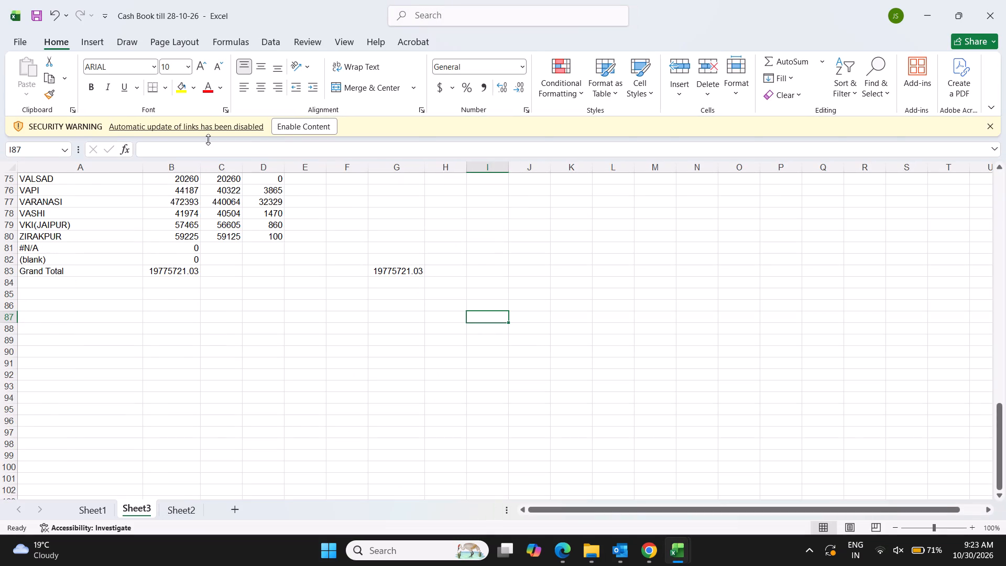
{"action": "left_click", "coordinate": [213, 197]}
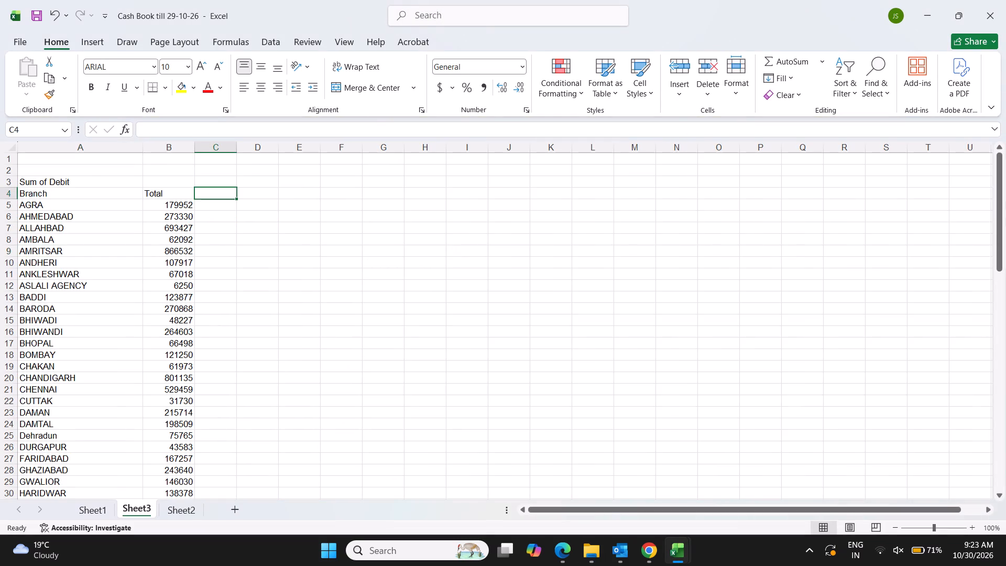
{"action": "left_click", "coordinate": [213, 204]}
{"action": "type", "text": "=vlookup("}
{"action": "key", "text": "Left"}
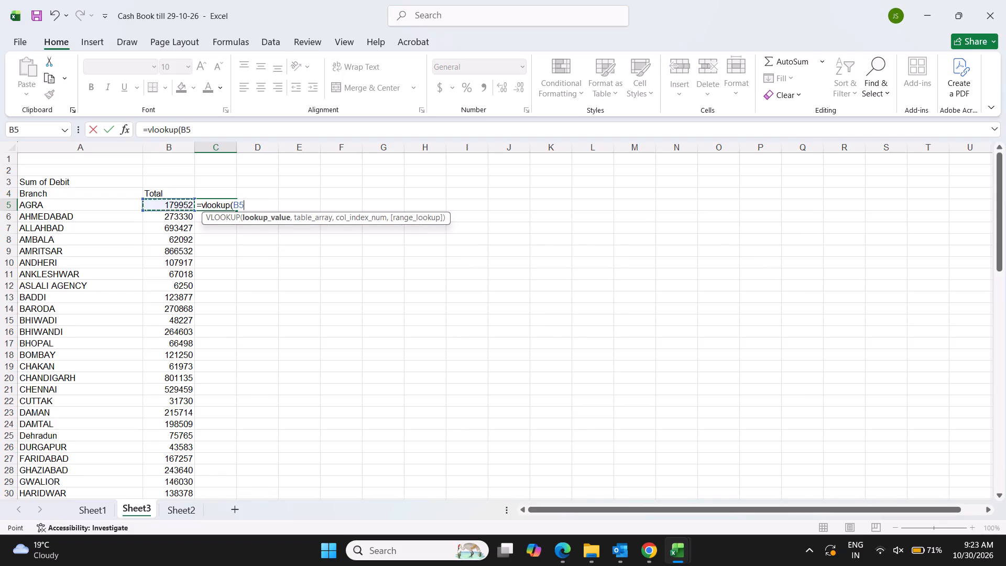
{"action": "key", "text": "Left"}
{"action": "key", "text": "Left"}
{"action": "key", "text": "comma"}
{"action": "key", "text": "alt+Tab"}
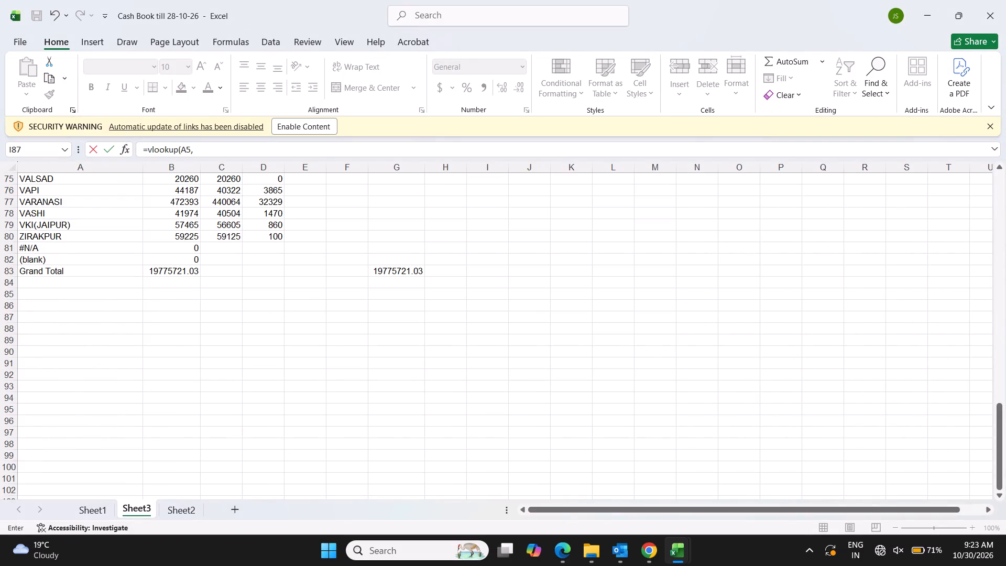
{"action": "left_click", "coordinate": [96, 219]}
{"action": "key", "text": "ctrl+Up"}
{"action": "key", "text": "Down"}
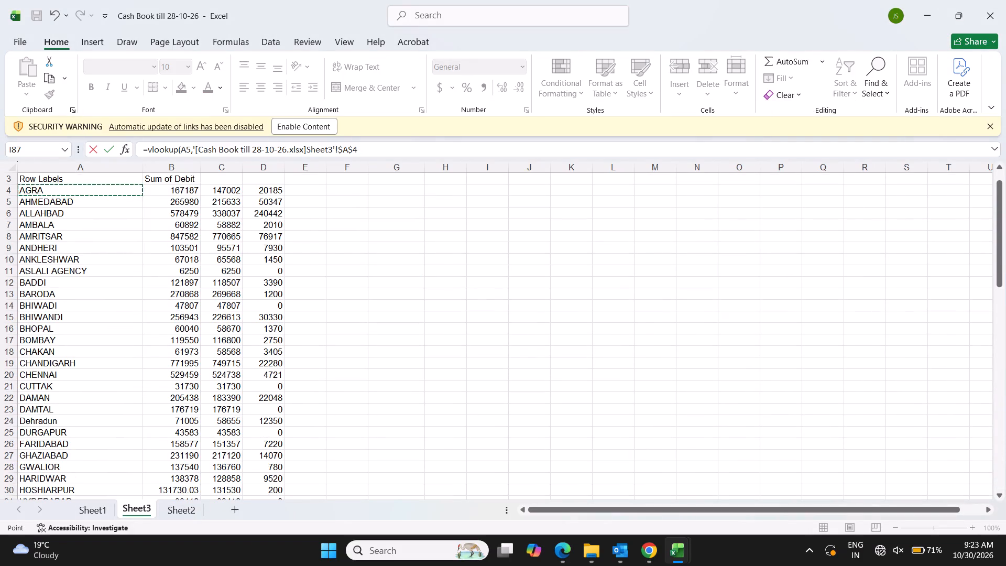
{"action": "key", "text": "shift+Right"}
{"action": "key", "text": "ctrl+shift+Down"}
{"action": "key", "text": "shift+Up"}
{"action": "key", "text": "shift+Up"}
{"action": "key", "text": "shift+Up"}
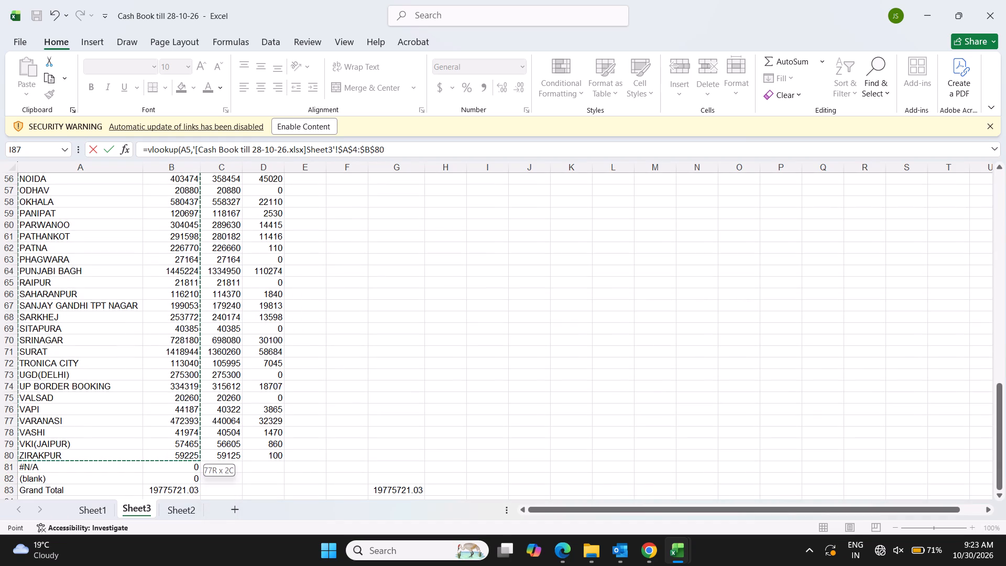
{"action": "type", "text": ",2,0"}
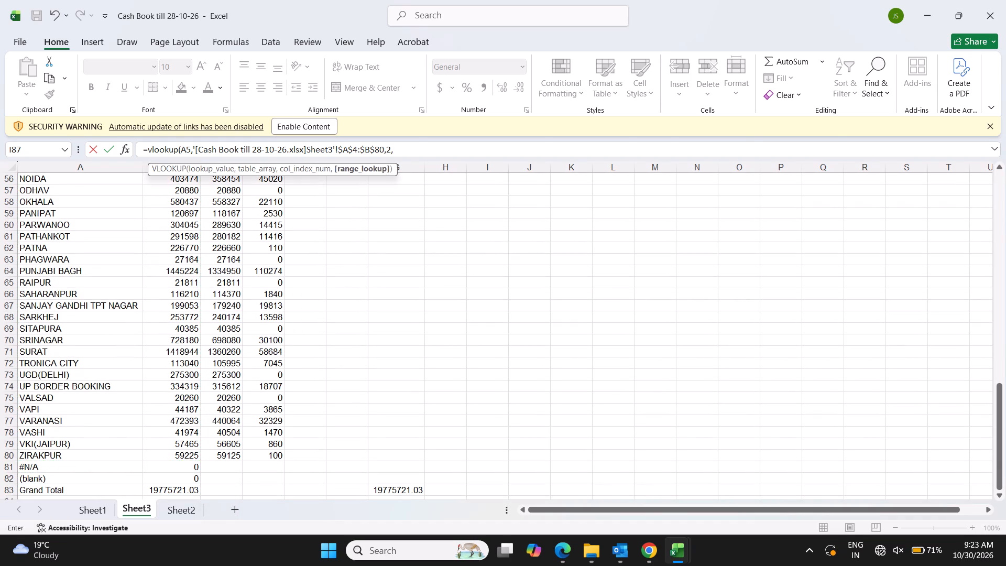
{"action": "key", "text": "Return"}
{"action": "key", "text": "Up"}
{"action": "key", "text": "Right"}
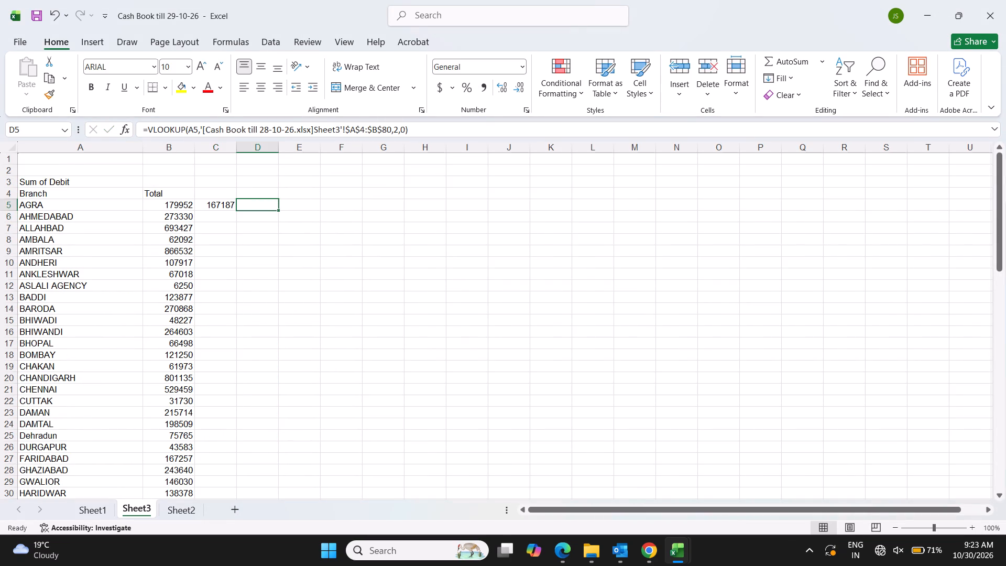
In D5 of the summary, enter the formula =B5-C5 for the difference from the previous day's total.
{"action": "key", "text": "equal"}
{"action": "key", "text": "Left"}
{"action": "key", "text": "Left"}
{"action": "key", "text": "minus"}
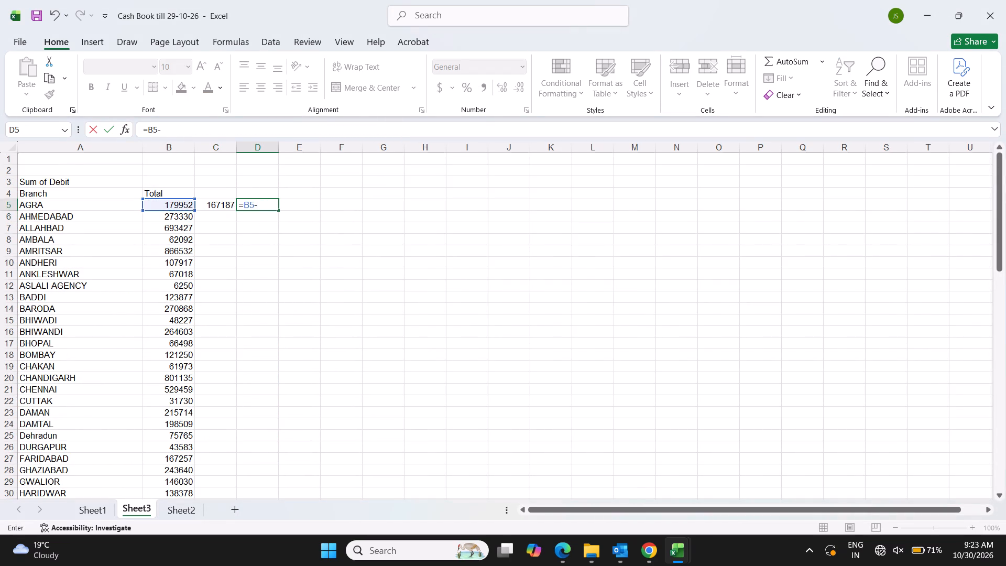
{"action": "key", "text": "Left"}
{"action": "key", "text": "Return"}
Fill the lookup and difference formulas from C5:D5 down to the ZIRAKPUR row, row 81.
{"action": "key", "text": "Up"}
{"action": "key", "text": "Left"}
{"action": "key", "text": "shift+Right"}
{"action": "key", "text": "ctrl+c"}
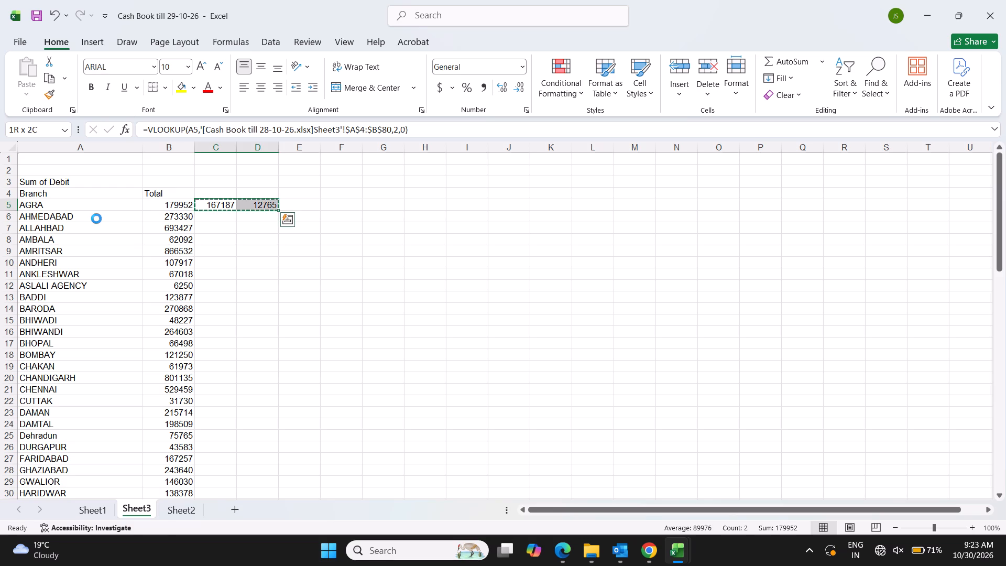
{"action": "key", "text": "Left"}
{"action": "key", "text": "ctrl+Down"}
{"action": "key", "text": "Down"}
{"action": "key", "text": "Up"}
{"action": "key", "text": "Up"}
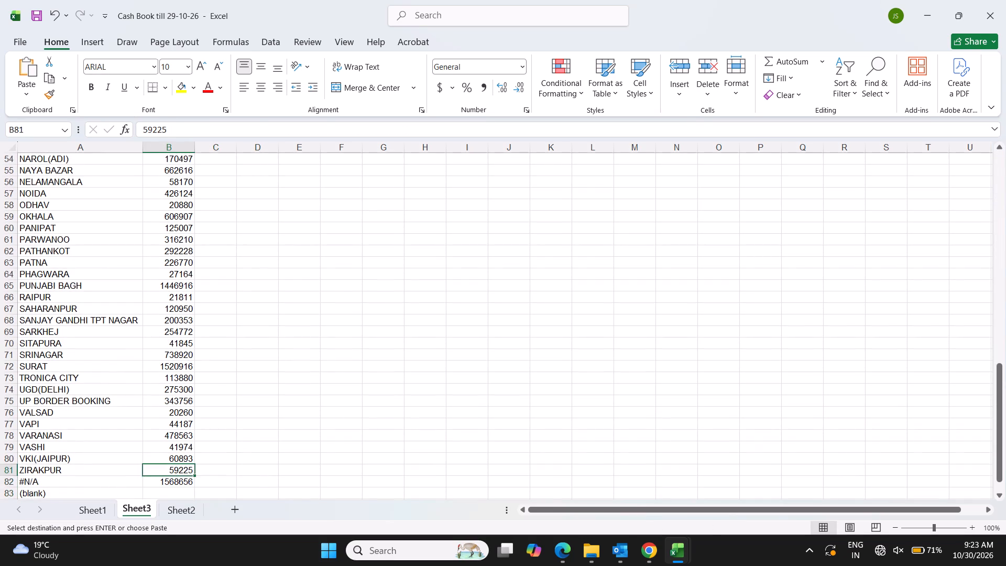
{"action": "key", "text": "Right"}
{"action": "key", "text": "shift+Right"}
{"action": "key", "text": "ctrl+shift+Up"}
{"action": "key", "text": "ctrl+d"}
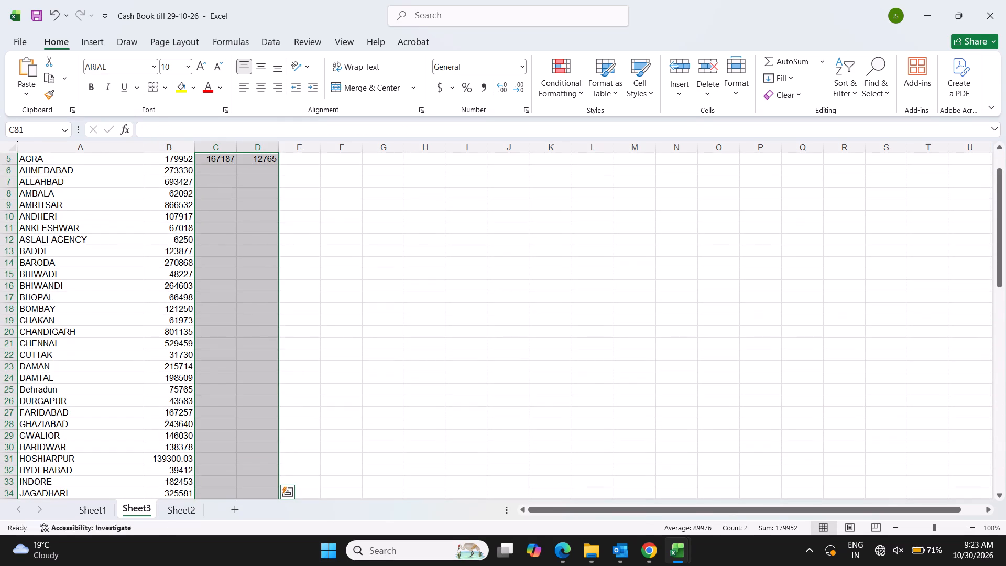
{"action": "key", "text": "Up"}
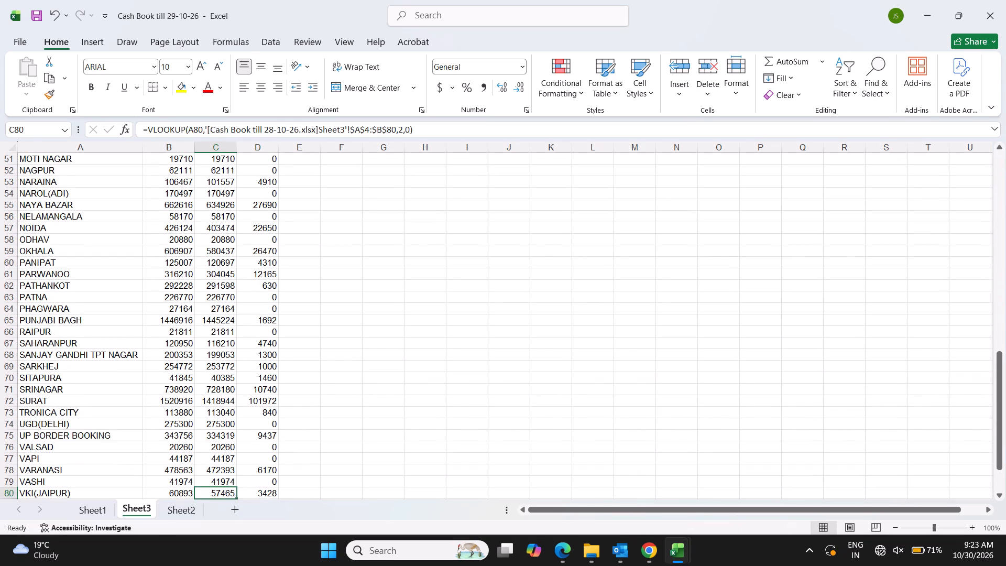
Review the branch differences in column D of the Sheet3 summary, selecting D5:D81 to check their combined sum.
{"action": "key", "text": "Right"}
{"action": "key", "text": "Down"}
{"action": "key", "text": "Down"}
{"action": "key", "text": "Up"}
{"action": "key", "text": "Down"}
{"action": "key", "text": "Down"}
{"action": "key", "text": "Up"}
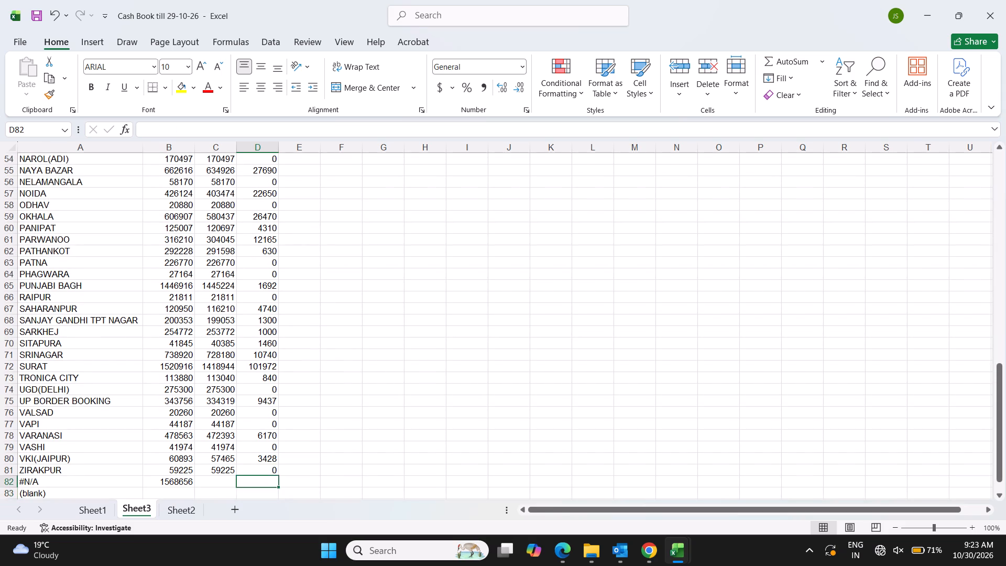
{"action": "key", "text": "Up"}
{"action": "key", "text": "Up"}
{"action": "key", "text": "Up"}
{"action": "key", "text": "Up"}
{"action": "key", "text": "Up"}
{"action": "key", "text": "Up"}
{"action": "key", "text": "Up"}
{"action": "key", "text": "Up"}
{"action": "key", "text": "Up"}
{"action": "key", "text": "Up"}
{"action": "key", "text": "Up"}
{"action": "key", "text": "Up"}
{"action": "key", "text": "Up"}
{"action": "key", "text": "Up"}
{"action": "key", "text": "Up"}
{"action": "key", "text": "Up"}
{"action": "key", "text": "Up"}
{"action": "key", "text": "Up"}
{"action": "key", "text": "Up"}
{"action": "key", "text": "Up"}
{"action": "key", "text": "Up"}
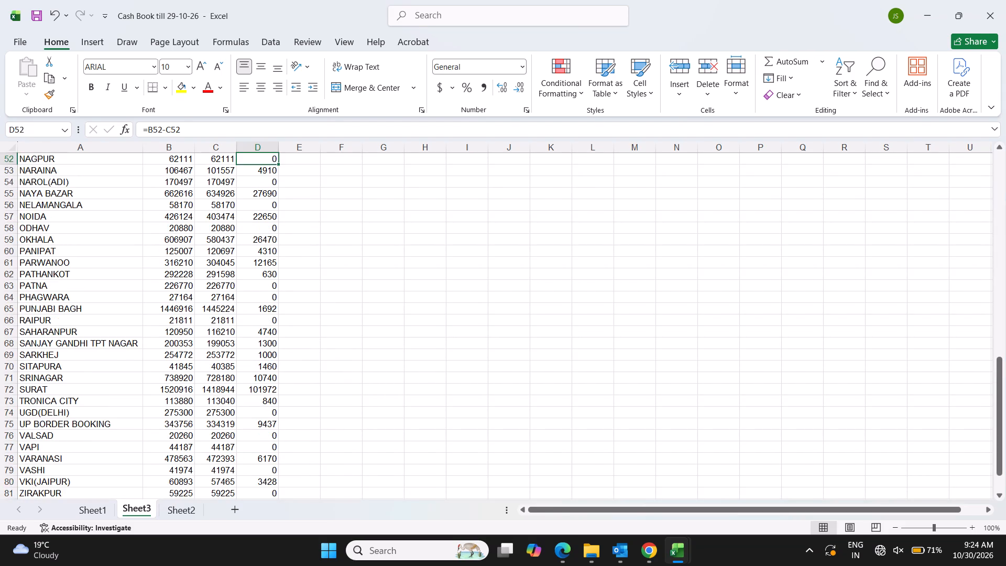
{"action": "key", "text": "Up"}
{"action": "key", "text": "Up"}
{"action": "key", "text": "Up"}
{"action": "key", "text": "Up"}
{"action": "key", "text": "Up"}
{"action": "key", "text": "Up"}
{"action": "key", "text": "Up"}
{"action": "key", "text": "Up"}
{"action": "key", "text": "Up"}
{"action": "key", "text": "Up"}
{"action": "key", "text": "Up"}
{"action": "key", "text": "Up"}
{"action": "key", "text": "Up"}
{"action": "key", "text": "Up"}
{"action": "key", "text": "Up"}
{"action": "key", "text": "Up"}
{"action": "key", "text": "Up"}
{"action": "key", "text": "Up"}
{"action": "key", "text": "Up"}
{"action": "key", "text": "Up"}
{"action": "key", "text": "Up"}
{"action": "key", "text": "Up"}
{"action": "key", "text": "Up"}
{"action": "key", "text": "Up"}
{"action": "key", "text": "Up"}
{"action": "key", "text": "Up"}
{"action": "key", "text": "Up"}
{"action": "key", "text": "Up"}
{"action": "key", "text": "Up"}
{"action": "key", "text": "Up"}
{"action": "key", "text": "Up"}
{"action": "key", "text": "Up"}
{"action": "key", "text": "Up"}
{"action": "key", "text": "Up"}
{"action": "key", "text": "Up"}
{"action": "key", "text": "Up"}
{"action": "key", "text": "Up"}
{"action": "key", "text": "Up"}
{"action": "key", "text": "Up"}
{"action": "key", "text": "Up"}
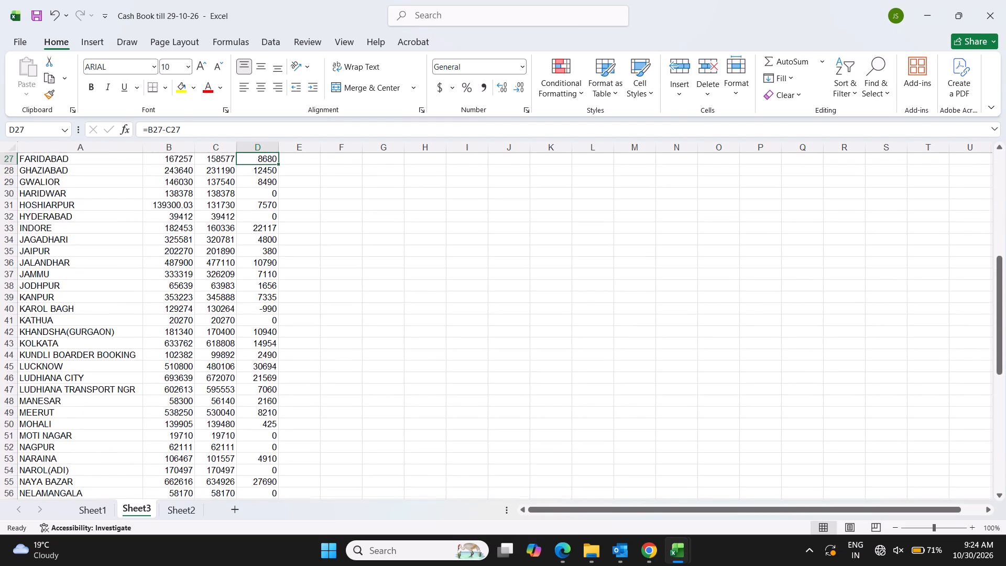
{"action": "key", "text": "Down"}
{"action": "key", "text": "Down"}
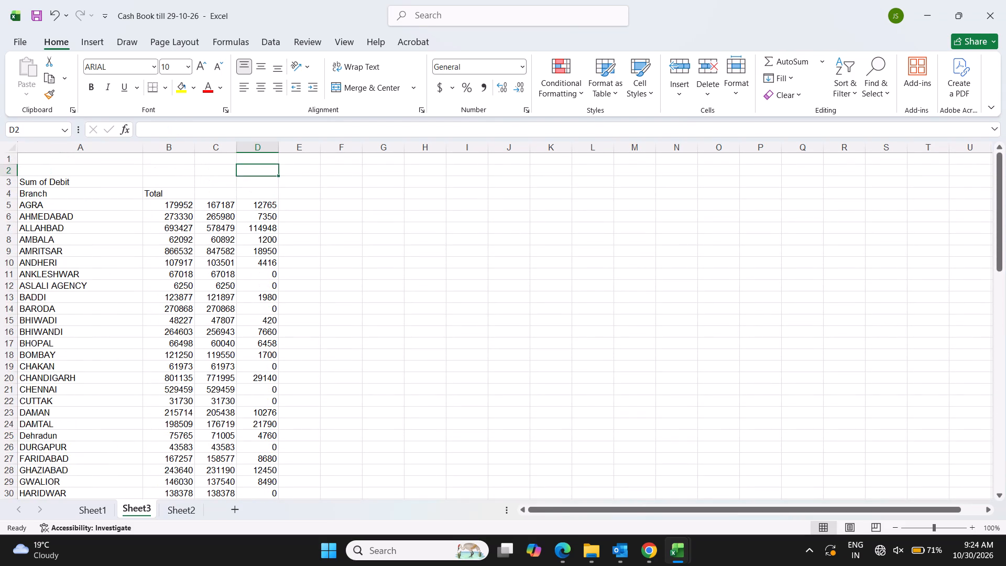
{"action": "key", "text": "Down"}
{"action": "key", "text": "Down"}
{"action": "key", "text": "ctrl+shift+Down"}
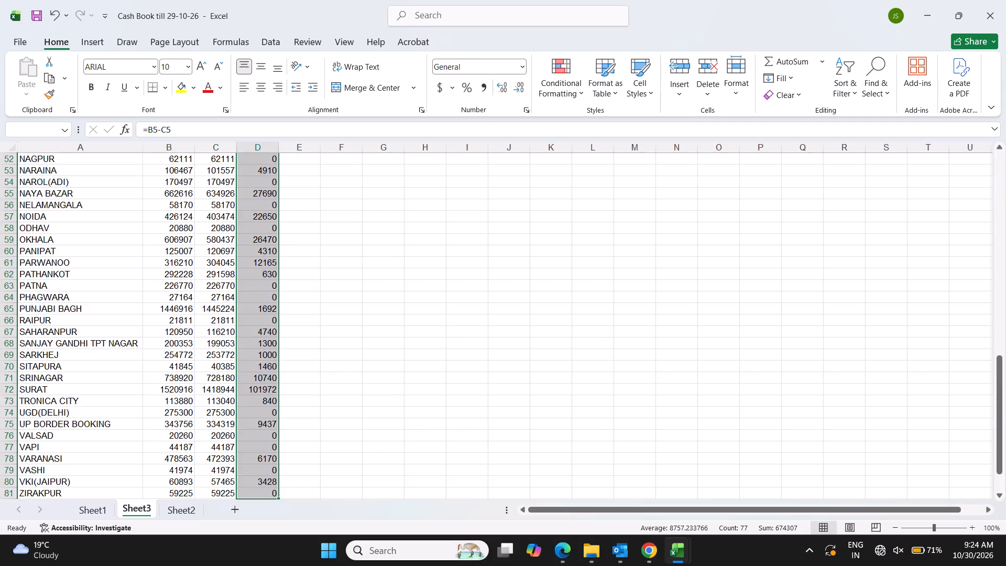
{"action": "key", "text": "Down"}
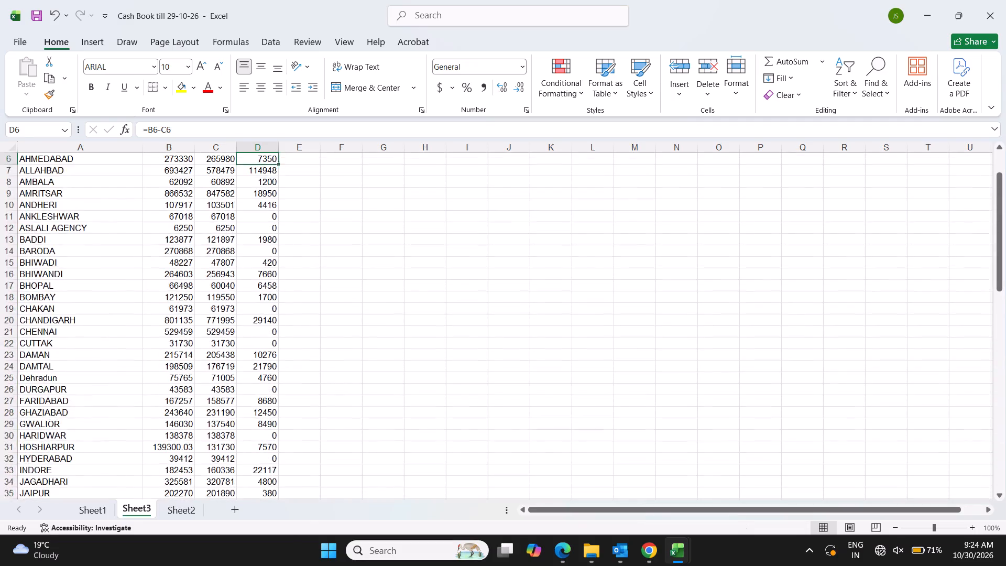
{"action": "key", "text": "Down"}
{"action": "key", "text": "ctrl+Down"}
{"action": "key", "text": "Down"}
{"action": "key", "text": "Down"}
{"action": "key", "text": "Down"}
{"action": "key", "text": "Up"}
Save the Cash Book till 29-10-26 workbook.
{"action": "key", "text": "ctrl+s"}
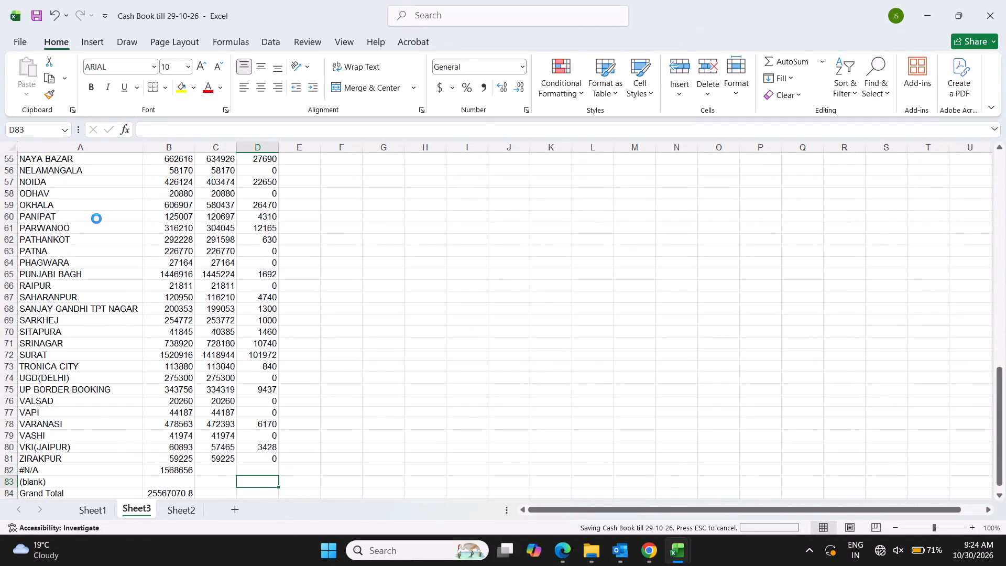
Close the previous day's workbook, Cash Book till 28-10-26.
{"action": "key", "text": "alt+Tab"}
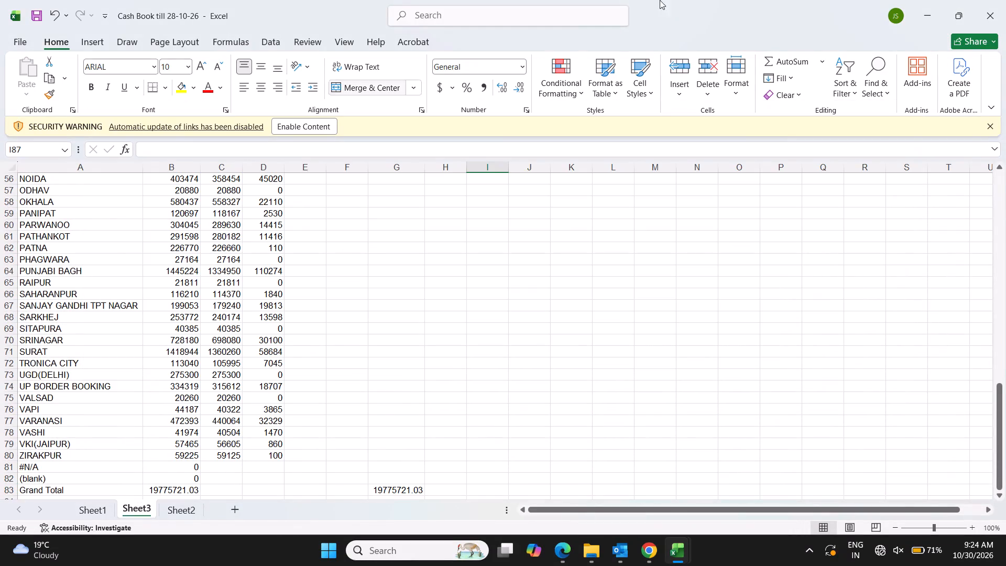
{"action": "left_click", "coordinate": [994, 15]}
In File Explorer, open the workbook "Collection report Oct 2026" from the Collection Report folder on drive D.
{"action": "key", "text": "alt+Tab"}
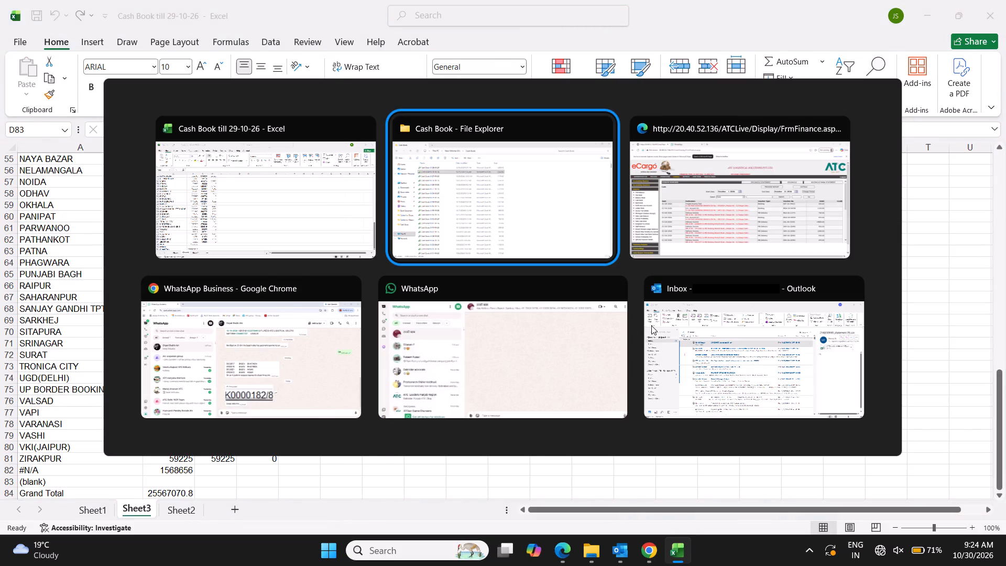
{"action": "key", "text": "BackSpace"}
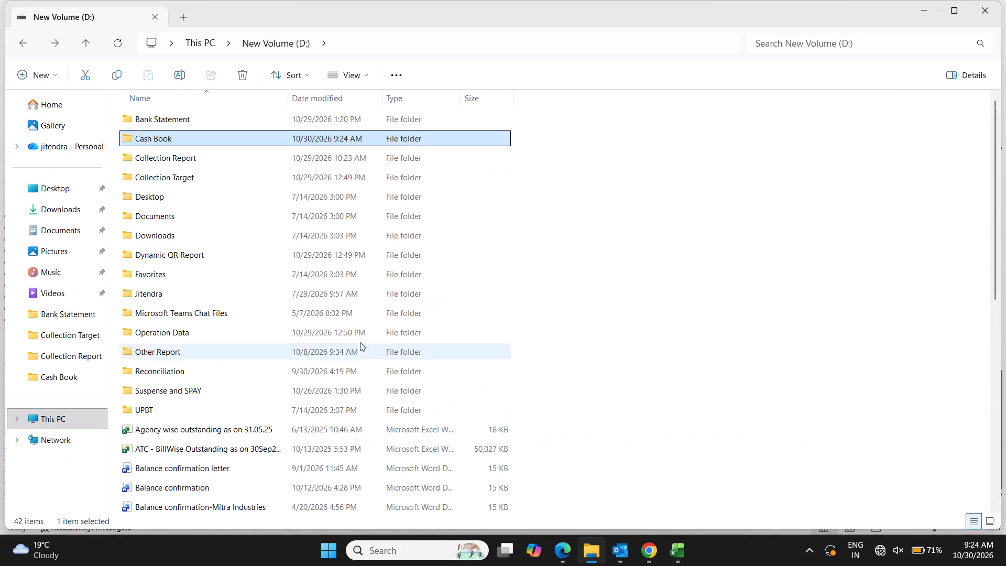
{"action": "double_click", "coordinate": [200, 164]}
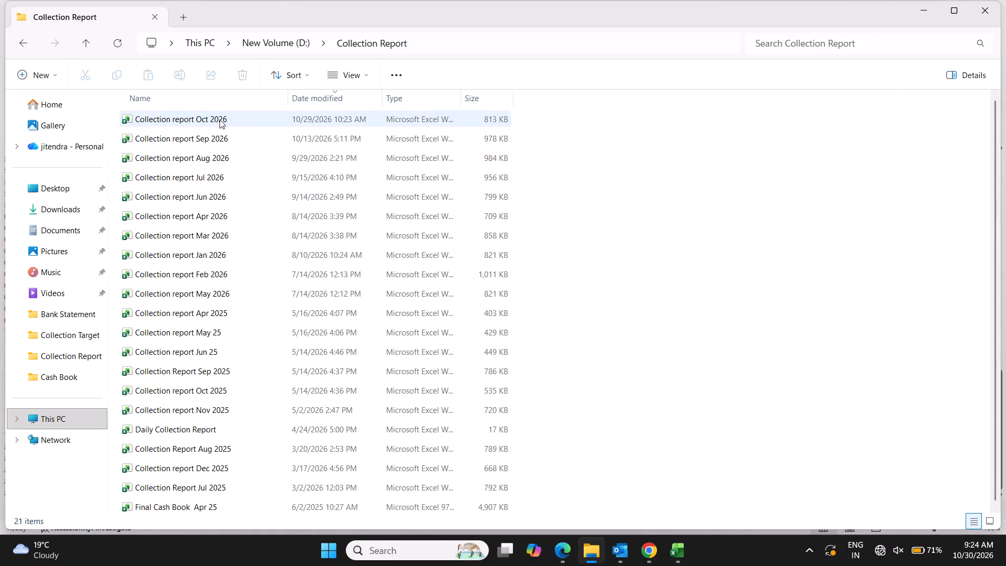
{"action": "double_click", "coordinate": [219, 118]}
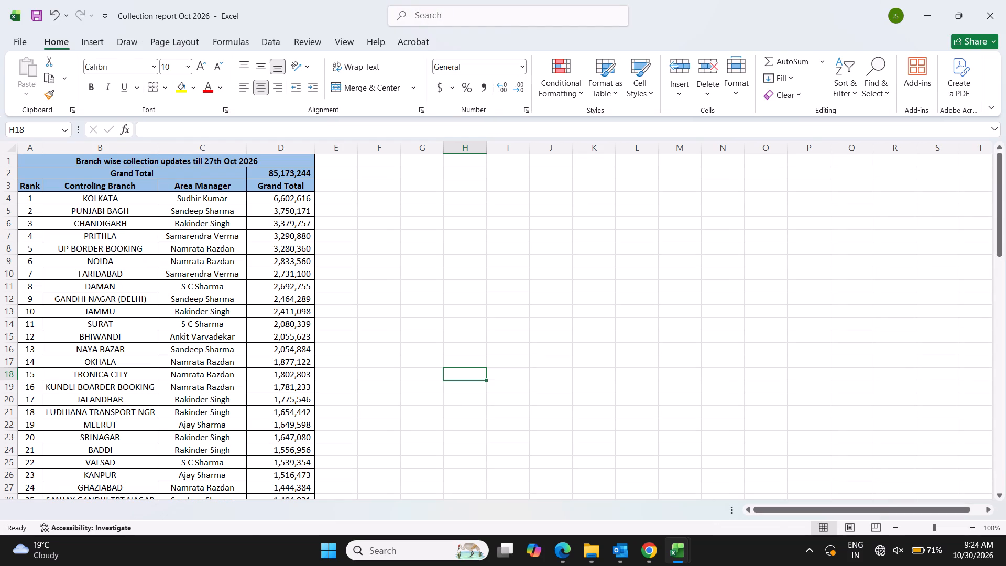
On the Customer Wise sheet of Collection report Oct 2026, start row 4172 with the continued serial number and collection date 29-Oct-26.
{"action": "left_click", "coordinate": [222, 507]}
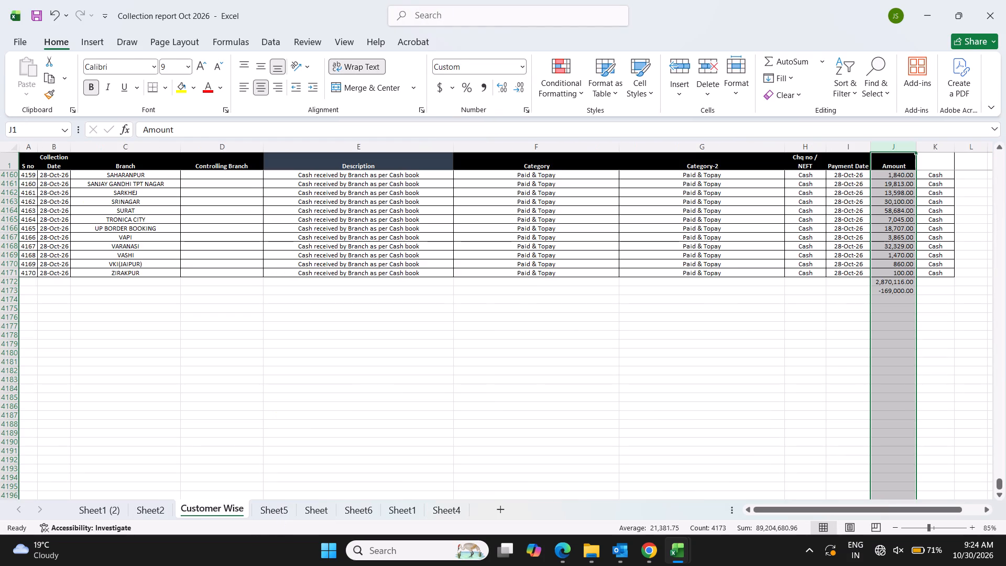
{"action": "left_click", "coordinate": [738, 310]}
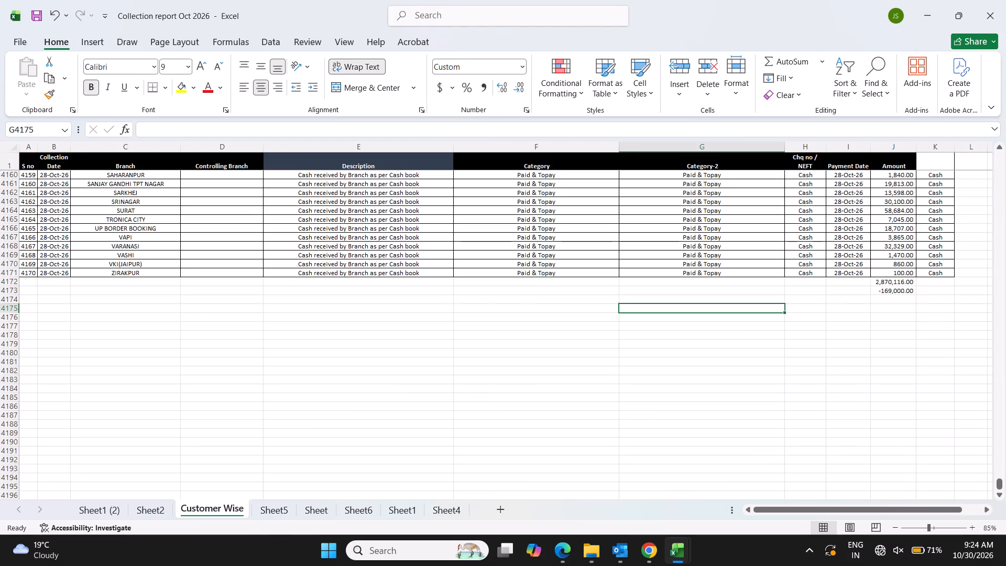
{"action": "left_click", "coordinate": [28, 282]}
{"action": "key", "text": "ctrl+d"}
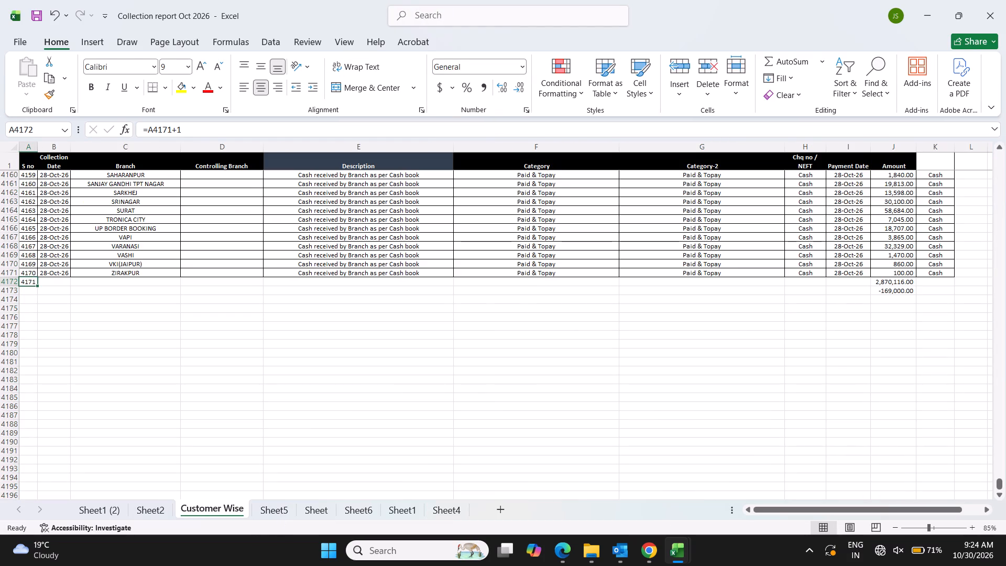
{"action": "key", "text": "Right"}
{"action": "key", "text": "ctrl+d"}
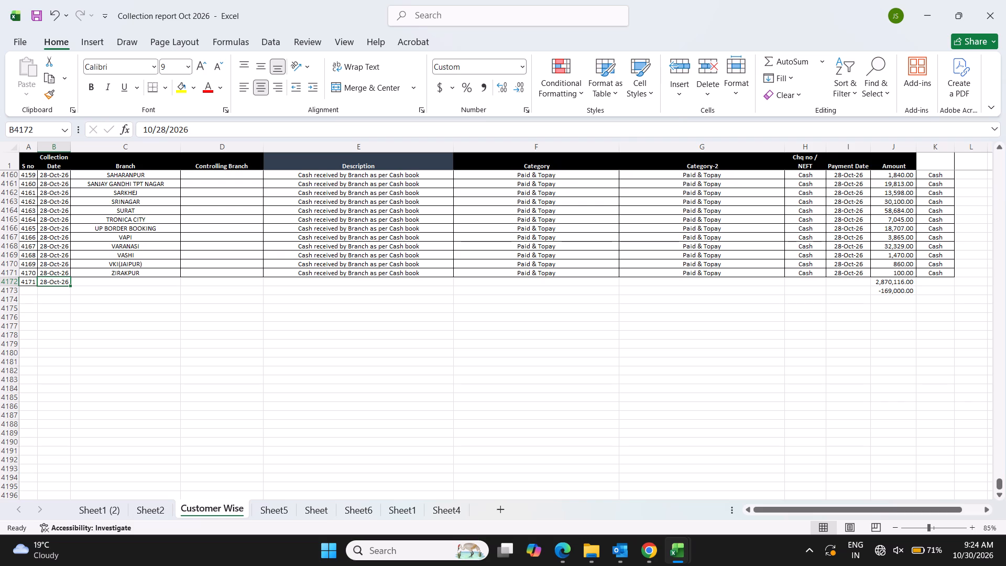
{"action": "left_click", "coordinate": [165, 128]}
{"action": "key", "text": "BackSpace"}
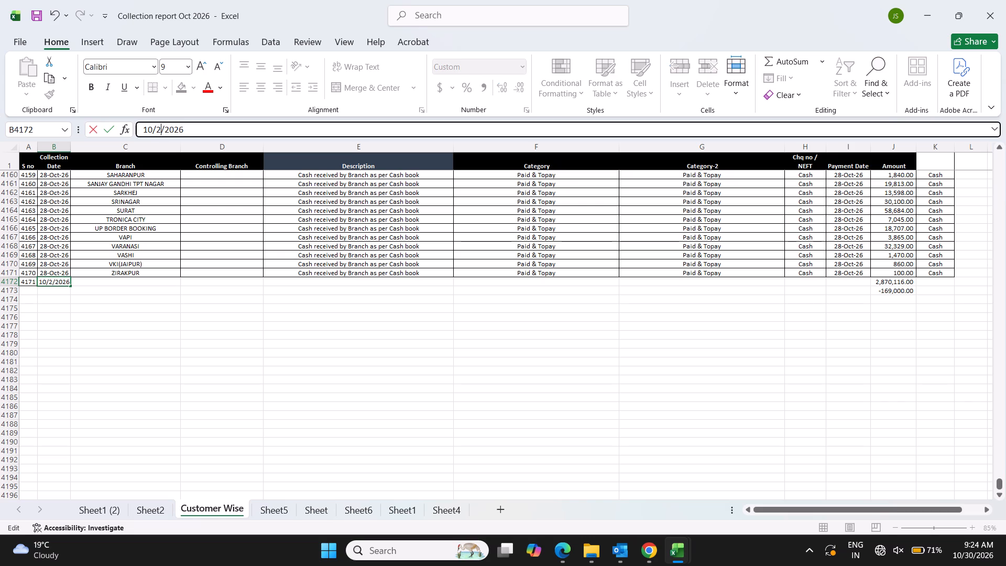
{"action": "key", "text": "9"}
{"action": "key", "text": "Return"}
Copy the branch names AGRA to ZIRAKPUR from the 29-10-26 cash book summary and paste them as values into the Branch column from C4172.
{"action": "key", "text": "Up"}
{"action": "key", "text": "Right"}
{"action": "key", "text": "alt+Tab"}
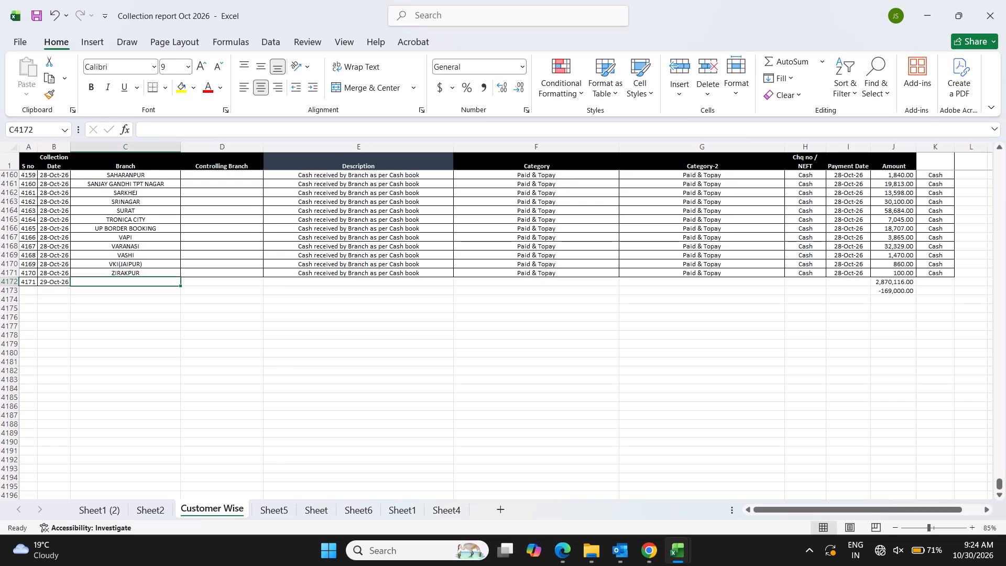
{"action": "key", "text": "Up"}
{"action": "key", "text": "Up"}
{"action": "key", "text": "Left"}
{"action": "key", "text": "Left"}
{"action": "key", "text": "Left"}
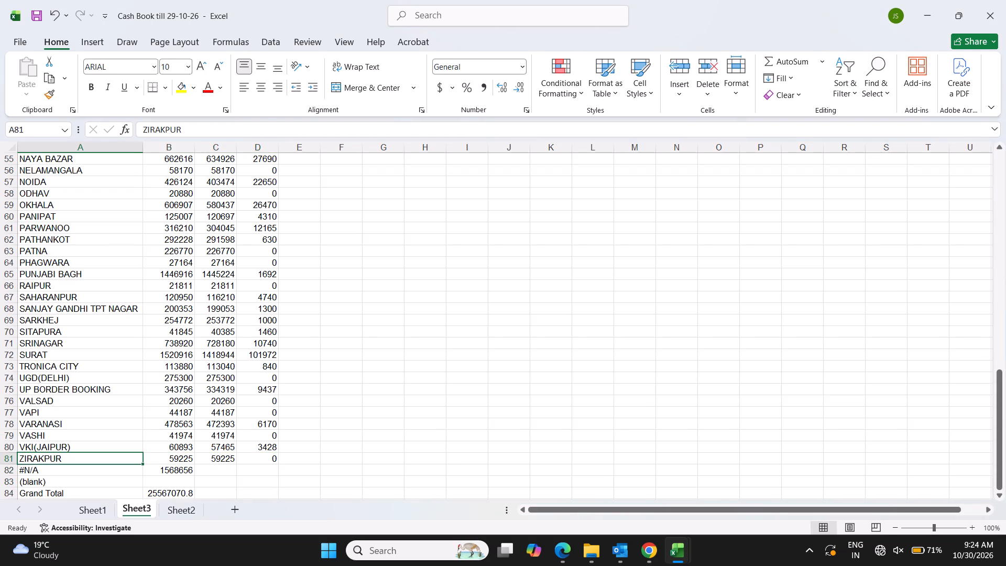
{"action": "key", "text": "Left"}
{"action": "key", "text": "ctrl+shift+Up"}
{"action": "key", "text": "shift+Down"}
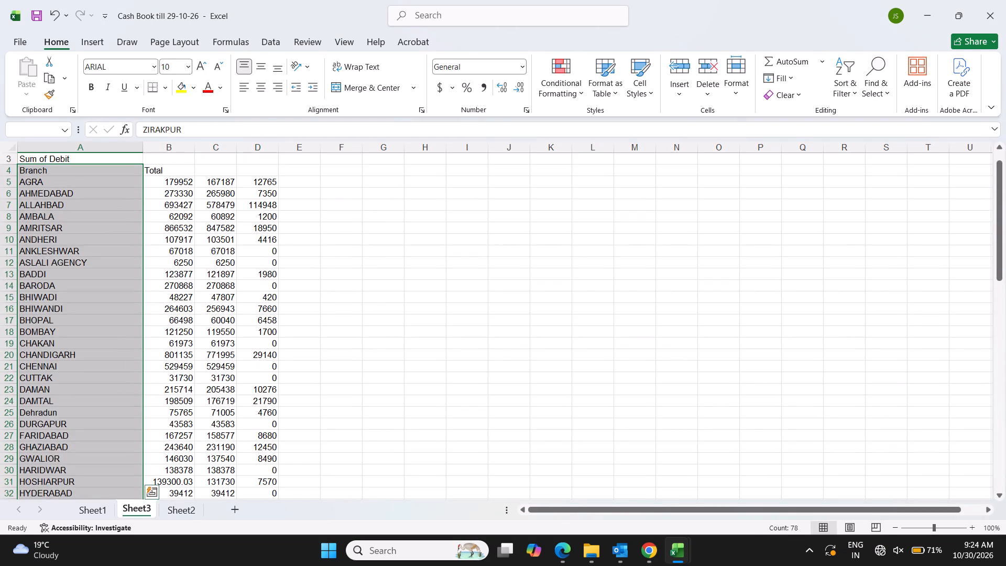
{"action": "key", "text": "shift+Down"}
{"action": "key", "text": "ctrl+c"}
{"action": "key", "text": "alt+Tab"}
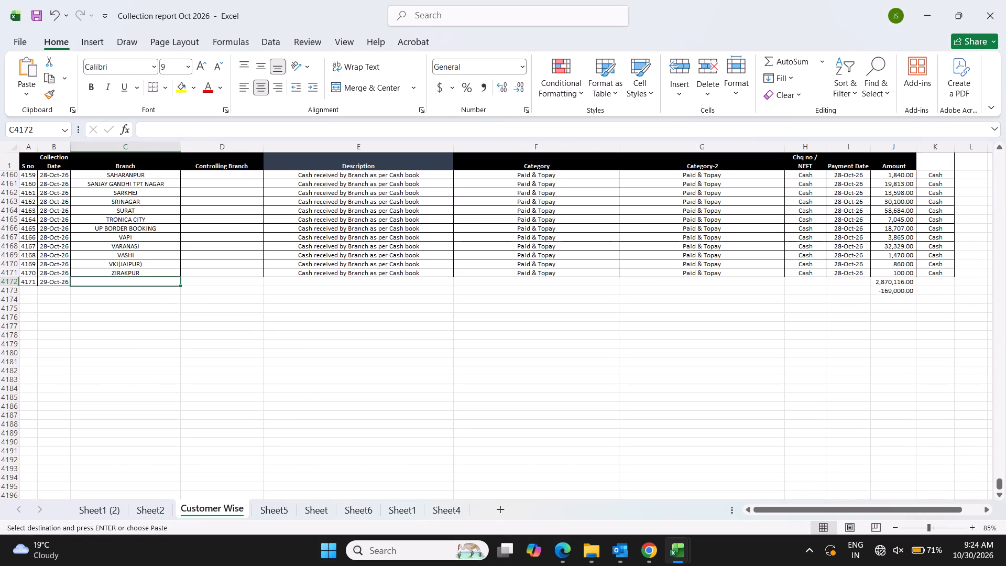
{"action": "right_click", "coordinate": [130, 280]}
{"action": "left_click", "coordinate": [192, 266]}
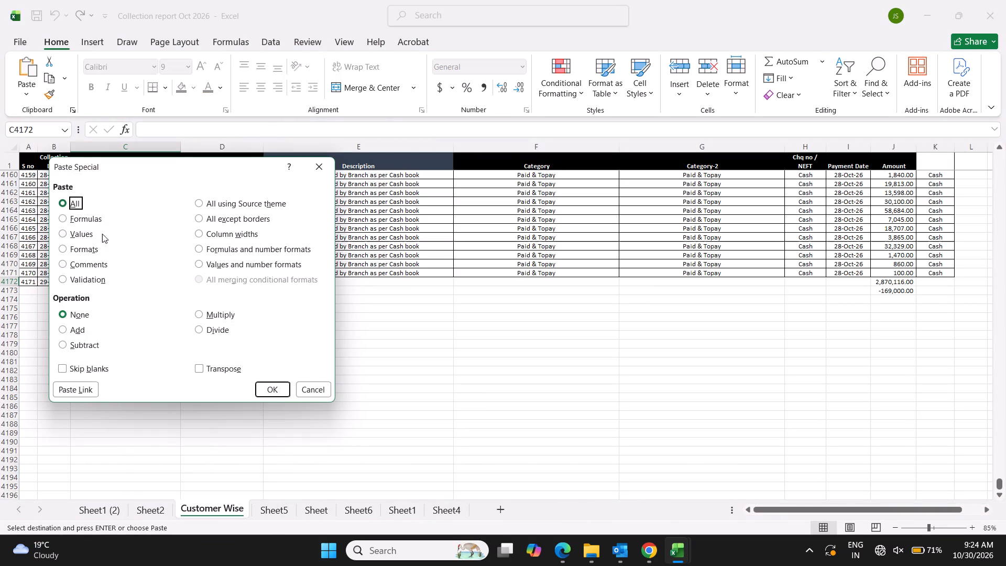
{"action": "left_click", "coordinate": [88, 230]}
{"action": "left_click", "coordinate": [275, 388]}
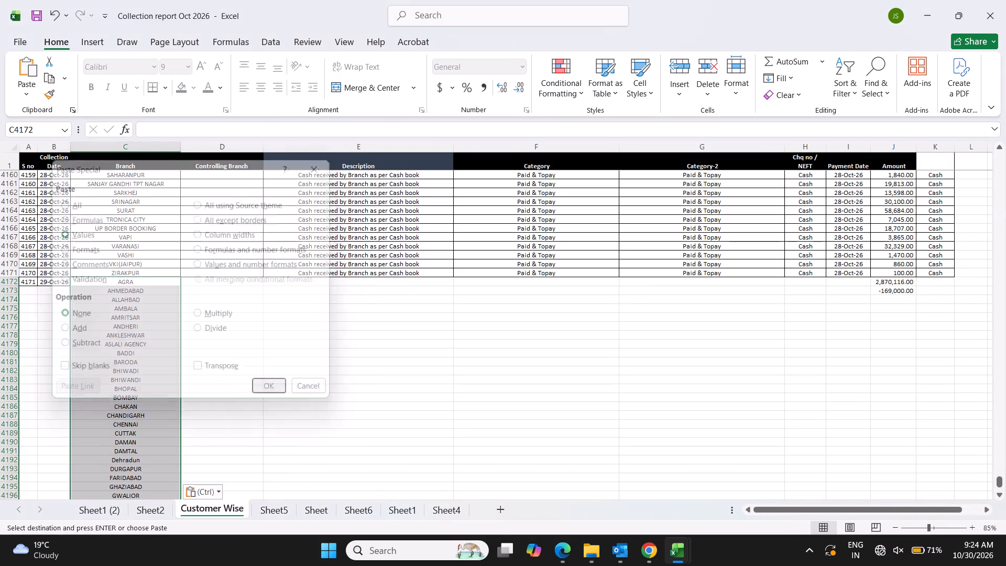
Copy the two loose amounts in J4172:J4173 to J4249:J4250, just below the last pasted branch row.
{"action": "left_click", "coordinate": [888, 285]}
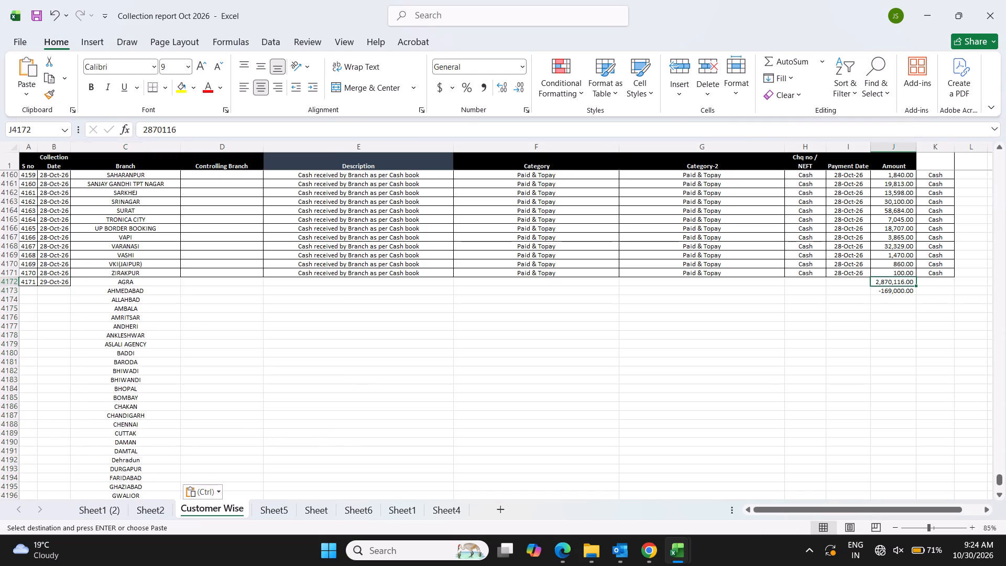
{"action": "key", "text": "shift+Down"}
{"action": "key", "text": "ctrl+c"}
{"action": "key", "text": "Down"}
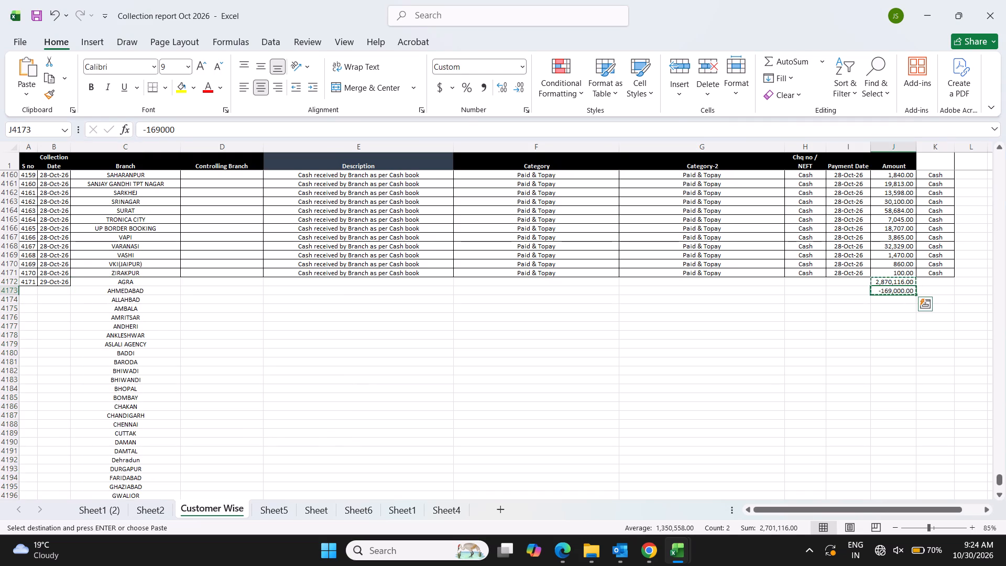
{"action": "key", "text": "Page_Down"}
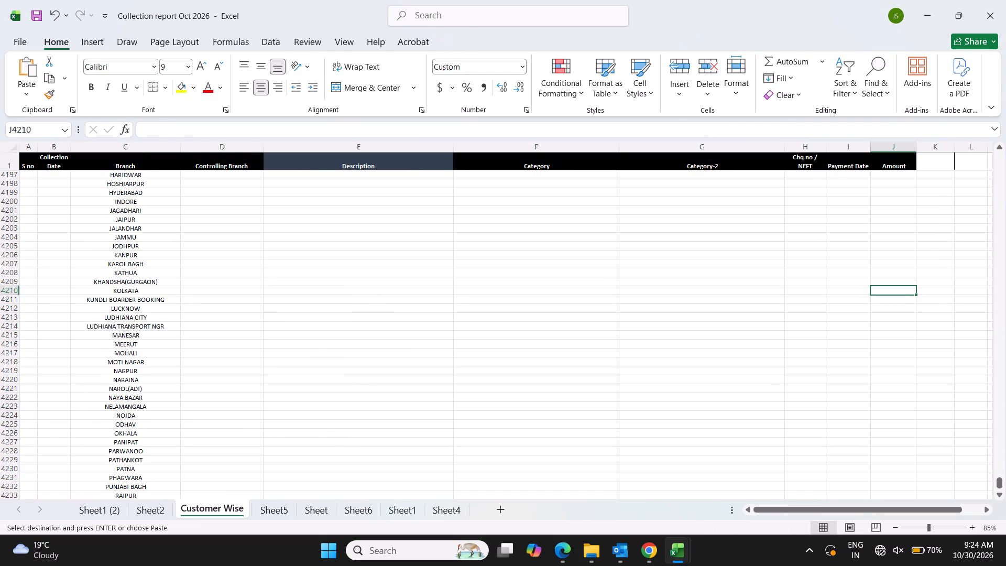
{"action": "key", "text": "Page_Down"}
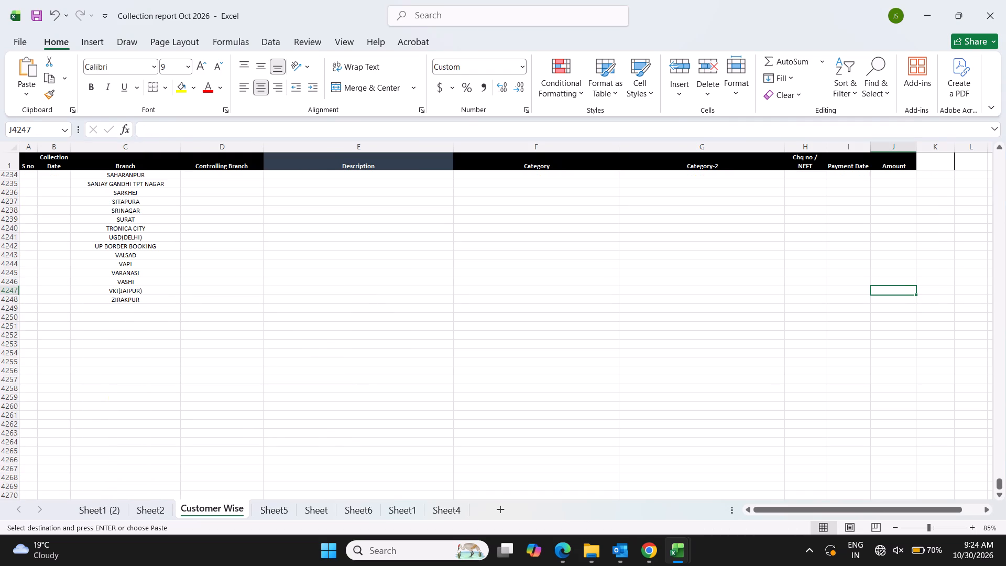
{"action": "key", "text": "shift+space"}
{"action": "key", "text": "Down"}
{"action": "key", "text": "Down"}
{"action": "key", "text": "shift+space"}
{"action": "key", "text": "Down"}
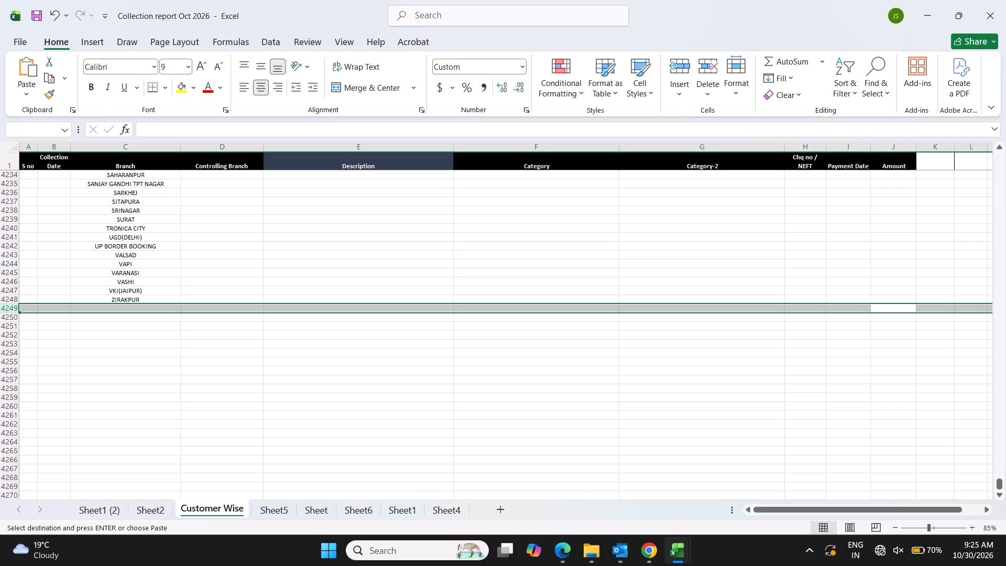
{"action": "key", "text": "Up"}
{"action": "key", "text": "ctrl+v"}
Copy the 29-Oct-26 collection date of the new AGRA row into its Payment Date cell, I4172.
{"action": "left_click", "coordinate": [888, 285]}
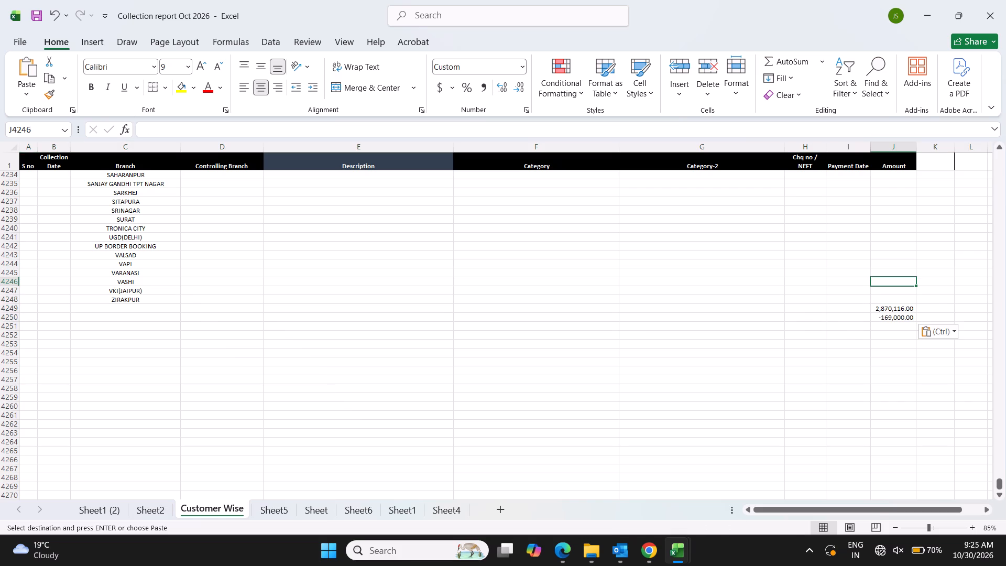
{"action": "key", "text": "Up"}
{"action": "key", "text": "ctrl+Up"}
{"action": "key", "text": "Down"}
{"action": "key", "text": "Left"}
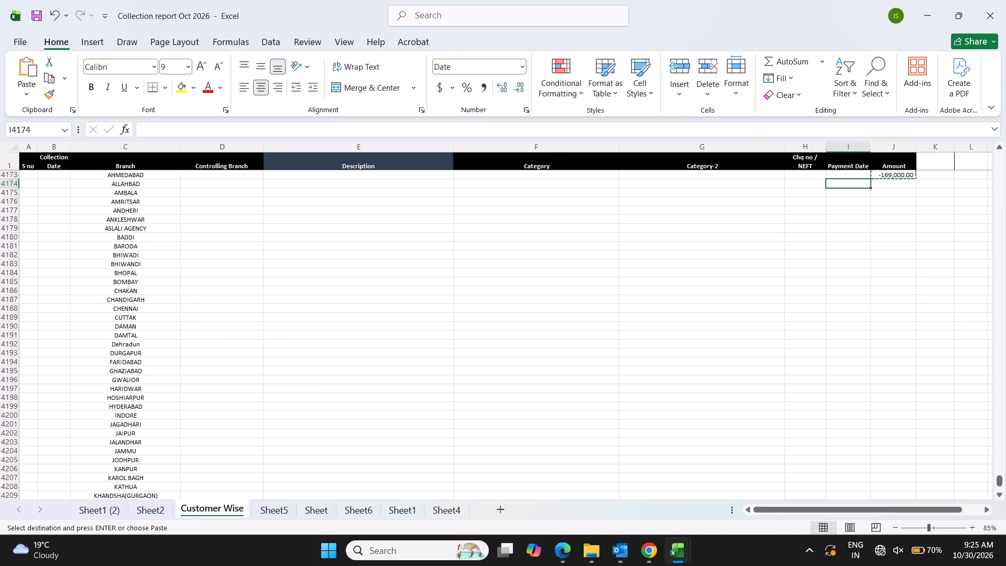
{"action": "key", "text": "Escape"}
{"action": "key", "text": "Up"}
{"action": "key", "text": "Up"}
{"action": "key", "text": "Up"}
{"action": "key", "text": "Up"}
{"action": "key", "text": "Down"}
{"action": "key", "text": "Down"}
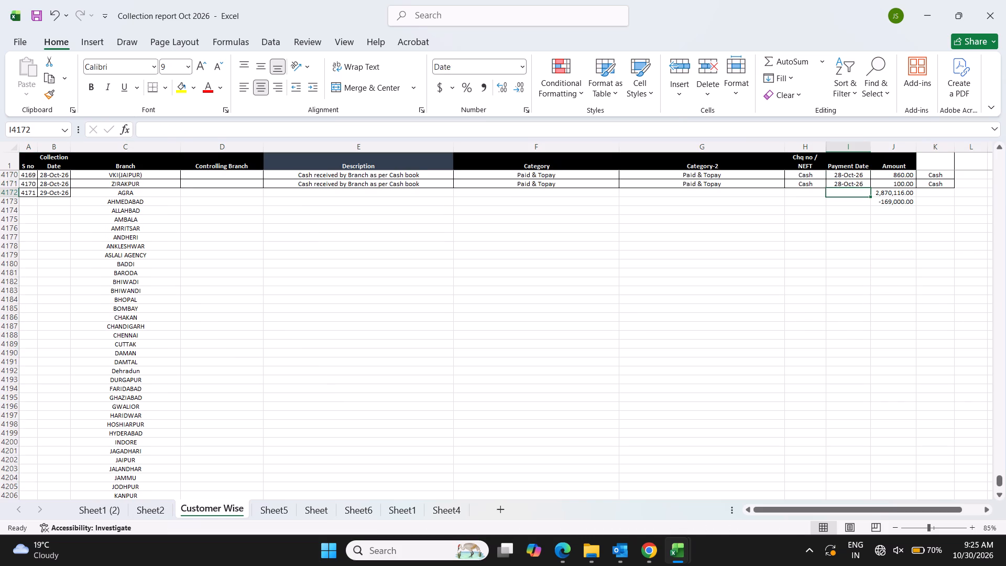
{"action": "key", "text": "ctrl+Left"}
{"action": "key", "text": "Left"}
{"action": "key", "text": "Left"}
{"action": "key", "text": "Right"}
{"action": "key", "text": "ctrl+c"}
{"action": "key", "text": "Right"}
{"action": "key", "text": "Right"}
{"action": "key", "text": "Right"}
{"action": "key", "text": "Right"}
{"action": "key", "text": "Right"}
{"action": "key", "text": "Right"}
{"action": "key", "text": "Right"}
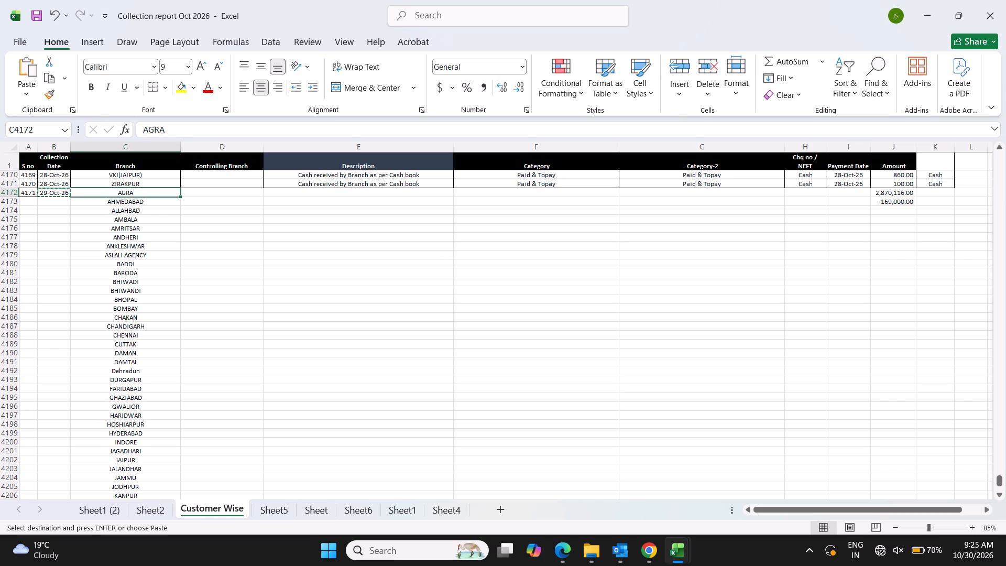
{"action": "key", "text": "ctrl+v"}
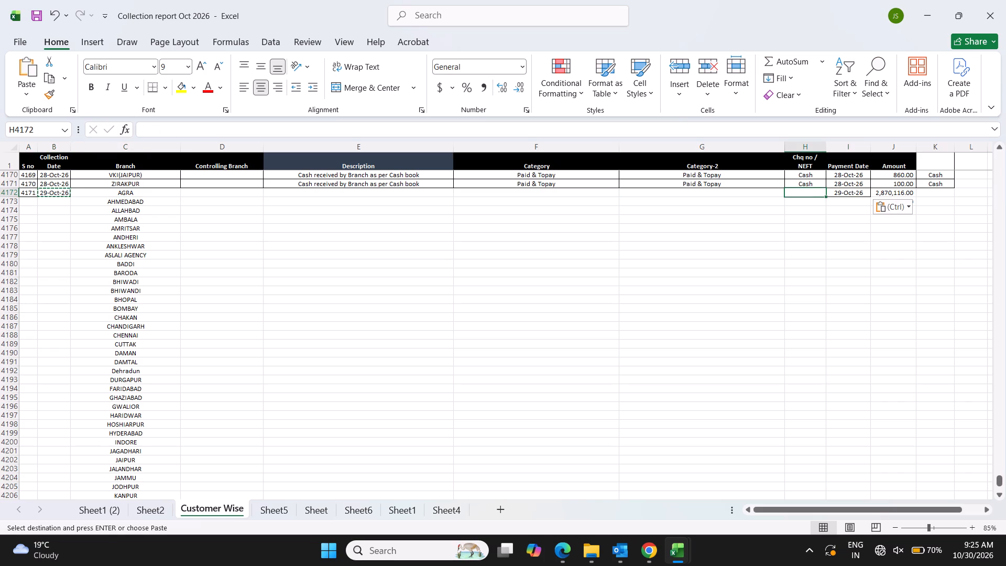
Enter Cash in the Chq no / NEFT cell of the new AGRA row, H4172.
{"action": "key", "text": "Return"}
{"action": "key", "text": "Up"}
{"action": "key", "text": "Right"}
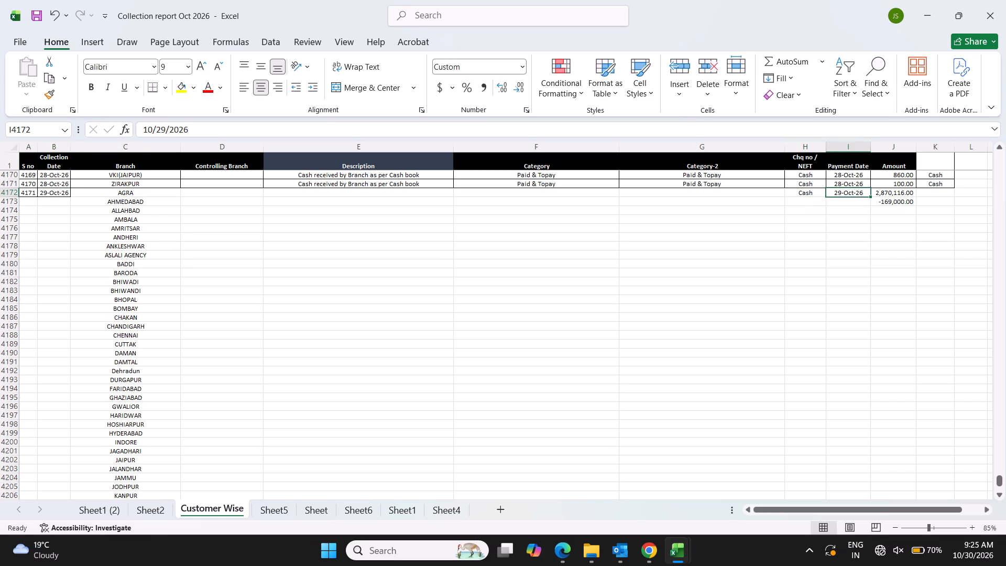
Copy the branch differences D5:D81 from the 29-10-26 cash book summary and paste them as values into the Amount column from J4172.
{"action": "key", "text": "Right"}
{"action": "key", "text": "alt+Tab"}
{"action": "key", "text": "Right"}
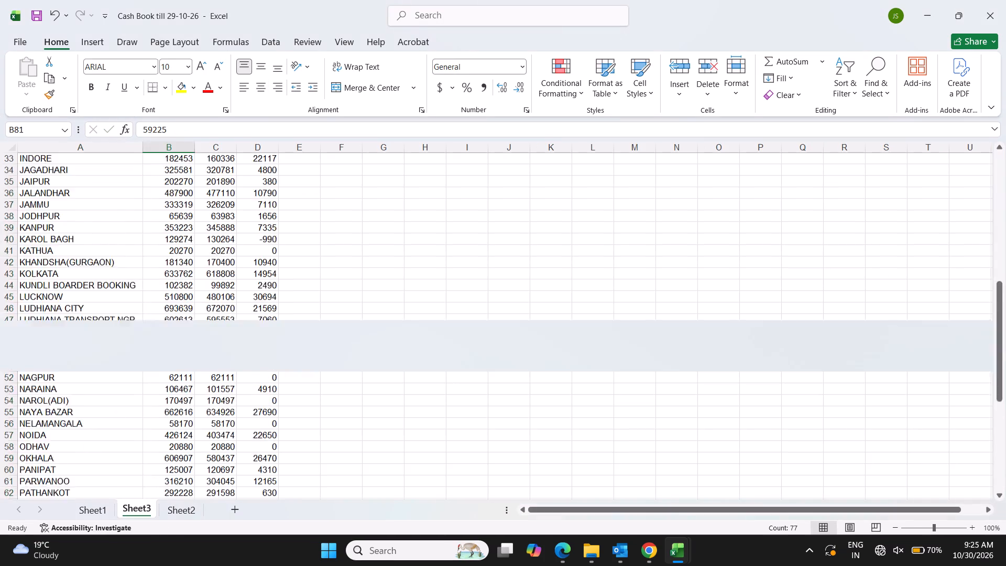
{"action": "key", "text": "Right"}
{"action": "key", "text": "ctrl+Up"}
{"action": "key", "text": "Up"}
{"action": "key", "text": "Up"}
{"action": "key", "text": "Down"}
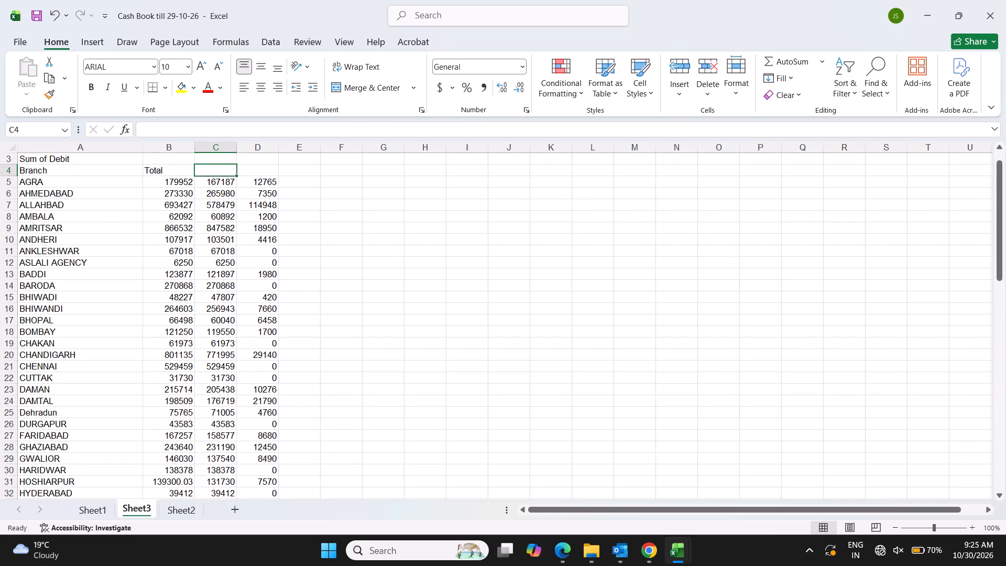
{"action": "key", "text": "Down"}
{"action": "key", "text": "Right"}
{"action": "key", "text": "ctrl+shift+Down"}
{"action": "key", "text": "shift+Down"}
{"action": "key", "text": "shift+Up"}
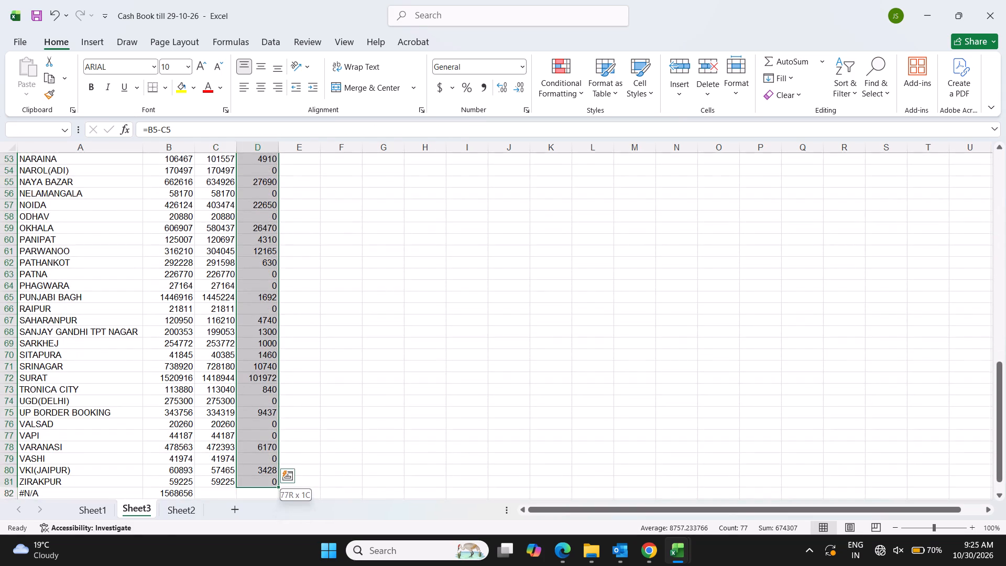
{"action": "key", "text": "ctrl+c"}
{"action": "key", "text": "alt+Tab"}
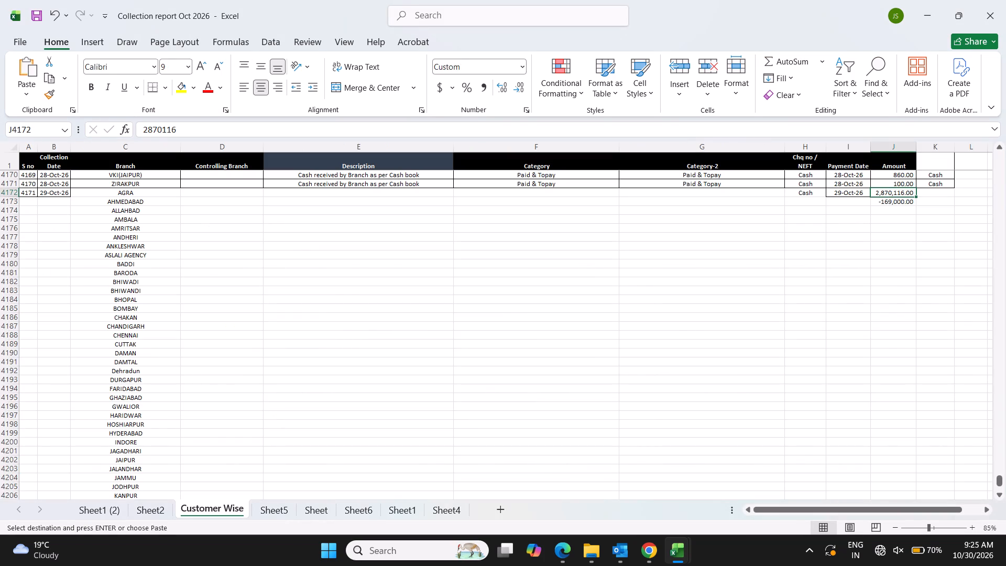
{"action": "left_click", "coordinate": [901, 194]}
{"action": "right_click", "coordinate": [901, 194]}
{"action": "left_click", "coordinate": [817, 270]}
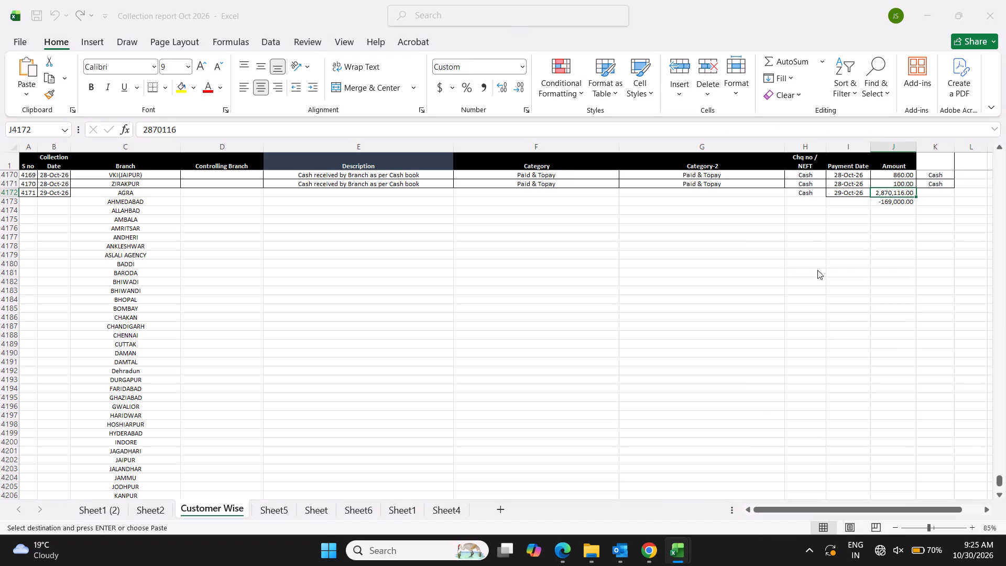
{"action": "left_click", "coordinate": [710, 241]}
{"action": "left_click", "coordinate": [901, 396]}
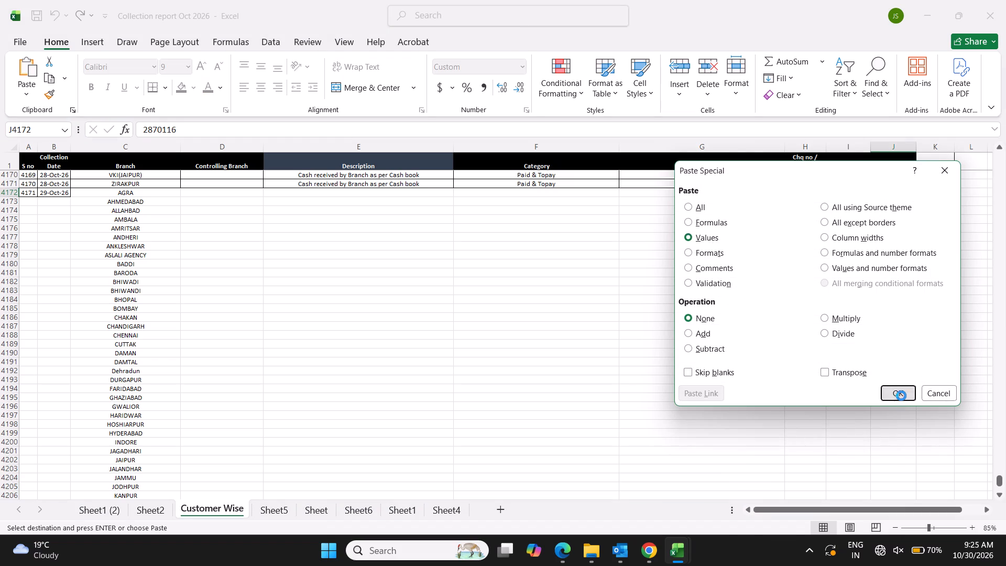
Delete the zero-amount rows for ANKLESHWAR, ASLALI AGENCY and BARODA from the new 29-Oct-26 block.
{"action": "left_click", "coordinate": [900, 248]}
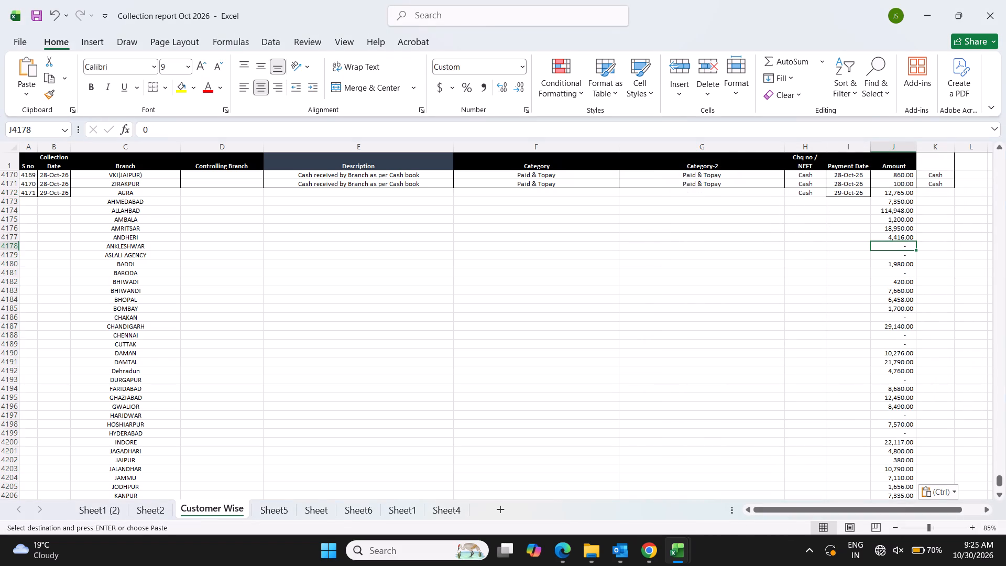
{"action": "key", "text": "shift+space"}
{"action": "key", "text": "shift+Down"}
{"action": "key", "text": "ctrl+minus"}
{"action": "key", "text": "Down"}
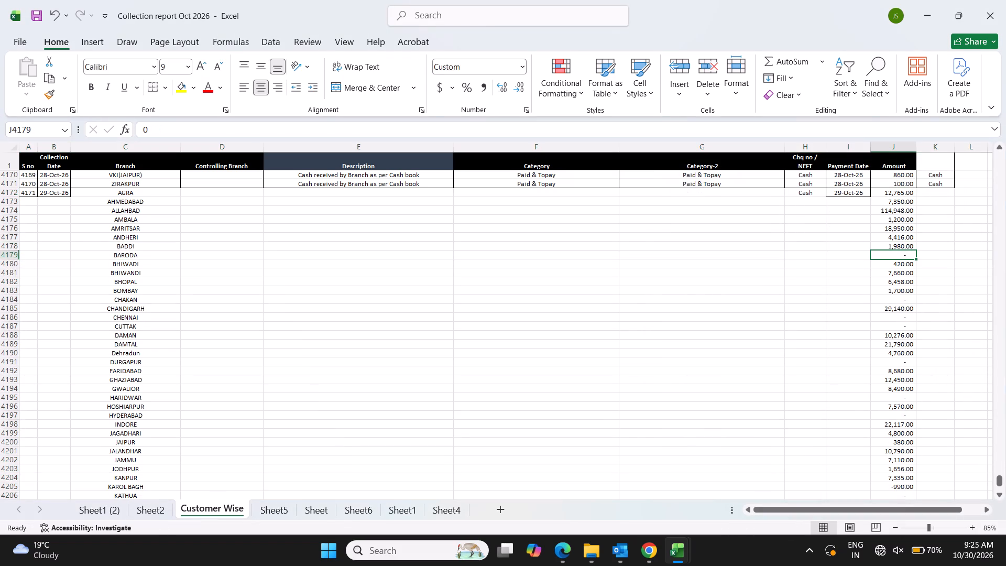
{"action": "key", "text": "shift+space"}
{"action": "key", "text": "ctrl+minus"}
Delete the zero-amount rows for CHAKAN, CHENNAI and CUTTAK from the new branch entries.
{"action": "key", "text": "Down"}
{"action": "key", "text": "Down"}
{"action": "key", "text": "Down"}
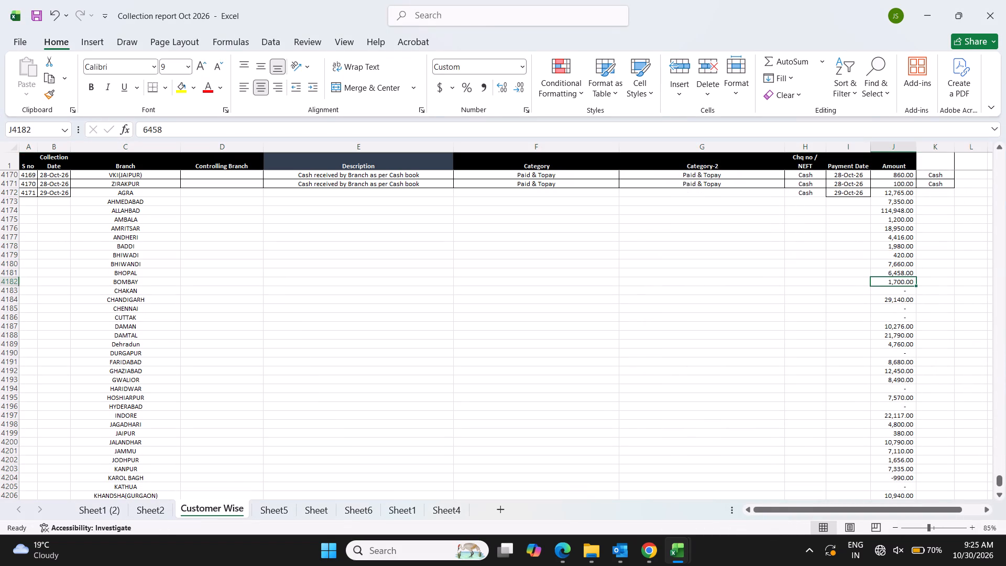
{"action": "key", "text": "Down"}
{"action": "key", "text": "shift+space"}
{"action": "key", "text": "ctrl+minus"}
{"action": "key", "text": "Down"}
{"action": "key", "text": "Down"}
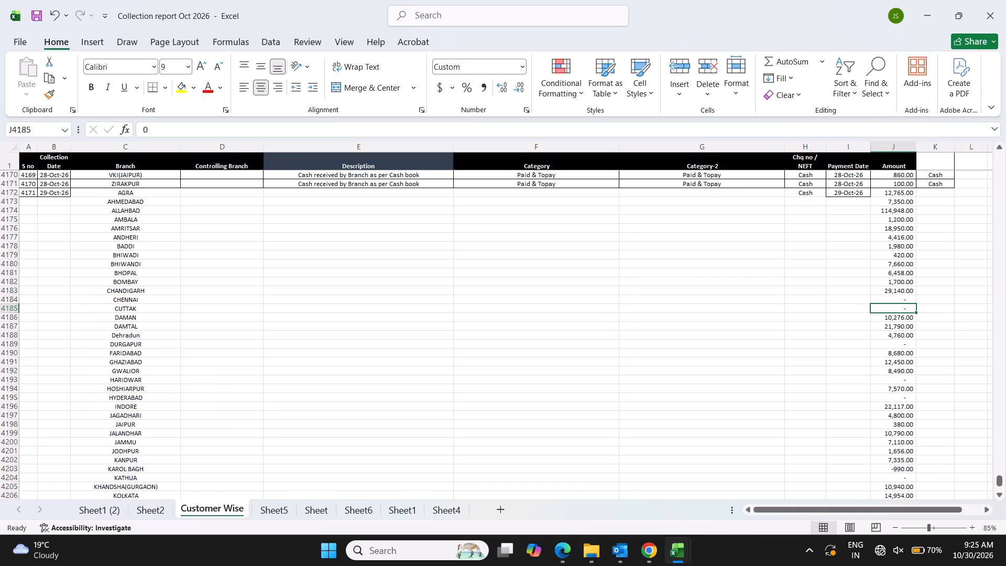
{"action": "key", "text": "Up"}
{"action": "key", "text": "shift+space"}
{"action": "key", "text": "shift+Down"}
{"action": "key", "text": "ctrl+minus"}
Delete the zero-amount rows for DURGAPUR, HARIDWAR and HYDERABAD from the new branch entries.
{"action": "key", "text": "Down"}
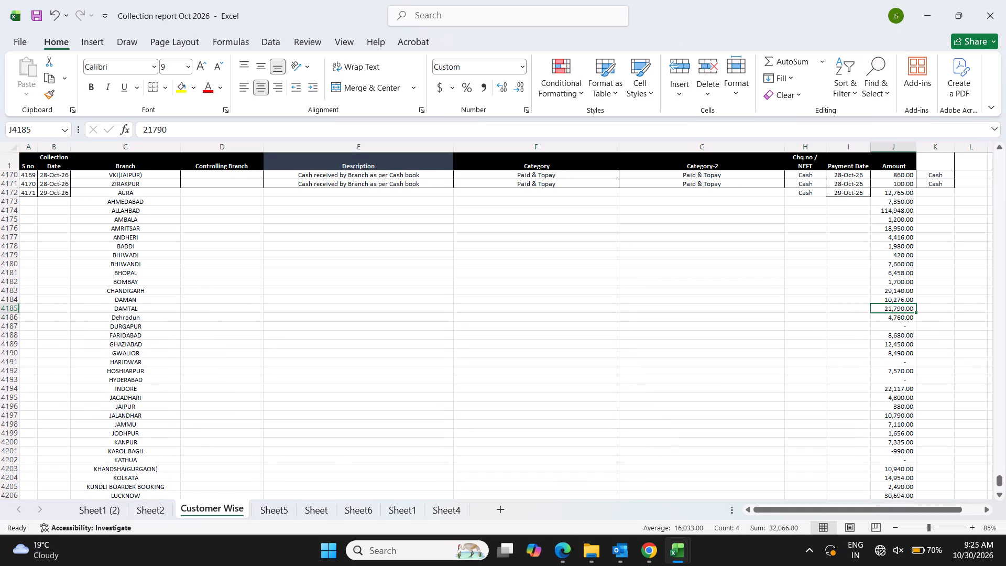
{"action": "key", "text": "Down"}
{"action": "key", "text": "Down"}
{"action": "key", "text": "shift+space"}
{"action": "key", "text": "ctrl+minus"}
{"action": "key", "text": "Down"}
{"action": "key", "text": "Down"}
{"action": "key", "text": "Down"}
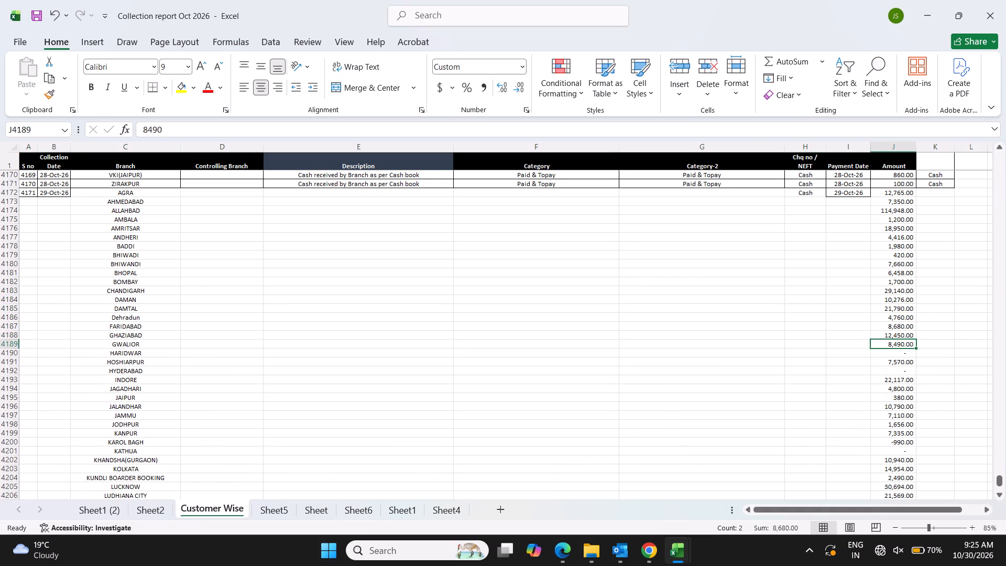
{"action": "key", "text": "shift+space"}
{"action": "key", "text": "ctrl+minus"}
{"action": "key", "text": "Down"}
{"action": "key", "text": "shift+space"}
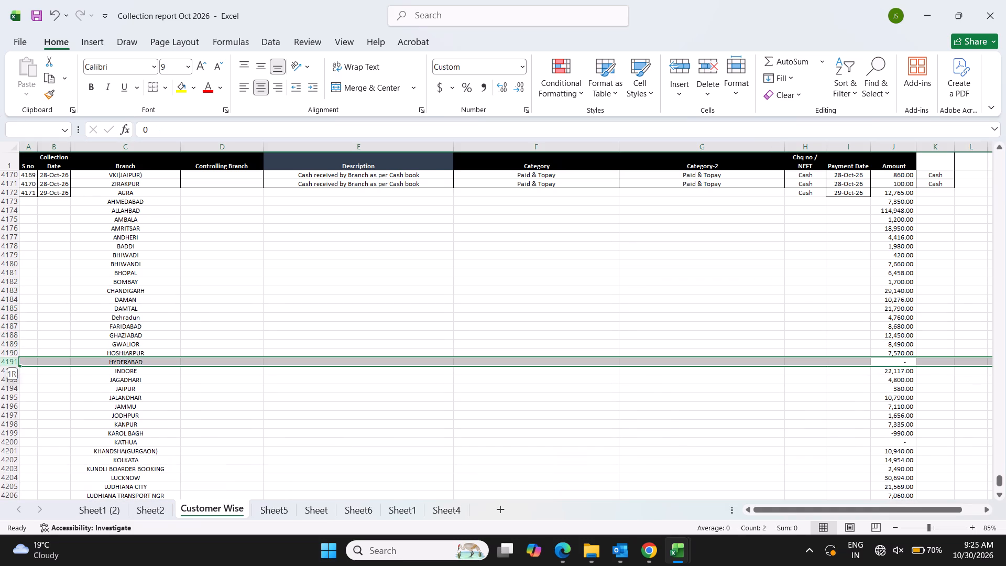
{"action": "key", "text": "ctrl+minus"}
Delete the negative-amount KAROL BAGH row together with the zero-amount KATHUA row below it.
{"action": "key", "text": "Down"}
{"action": "key", "text": "Down"}
{"action": "key", "text": "Down"}
{"action": "key", "text": "Down"}
{"action": "key", "text": "Down"}
{"action": "key", "text": "Down"}
{"action": "key", "text": "Down"}
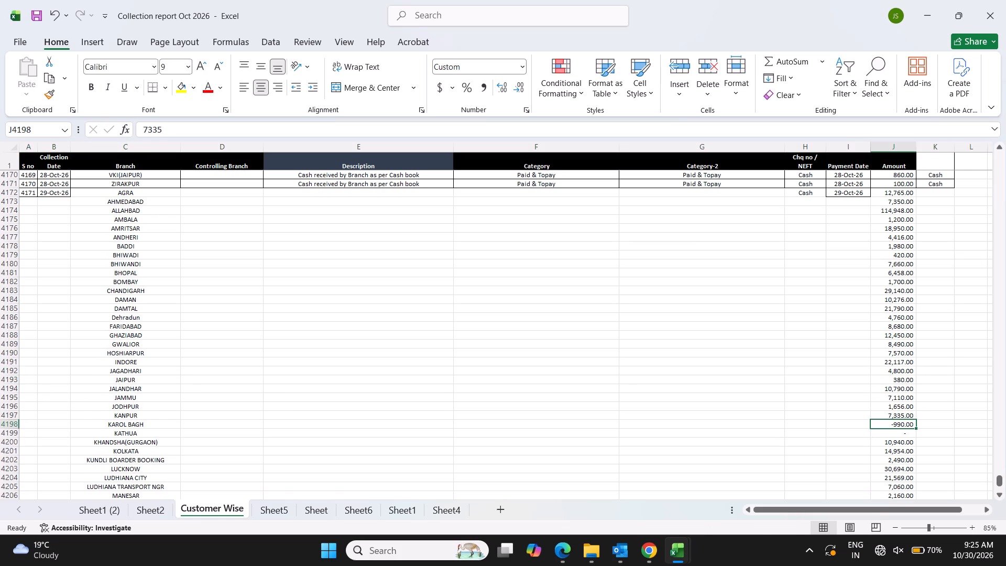
{"action": "key", "text": "shift+space"}
{"action": "key", "text": "shift+Down"}
{"action": "key", "text": "ctrl+minus"}
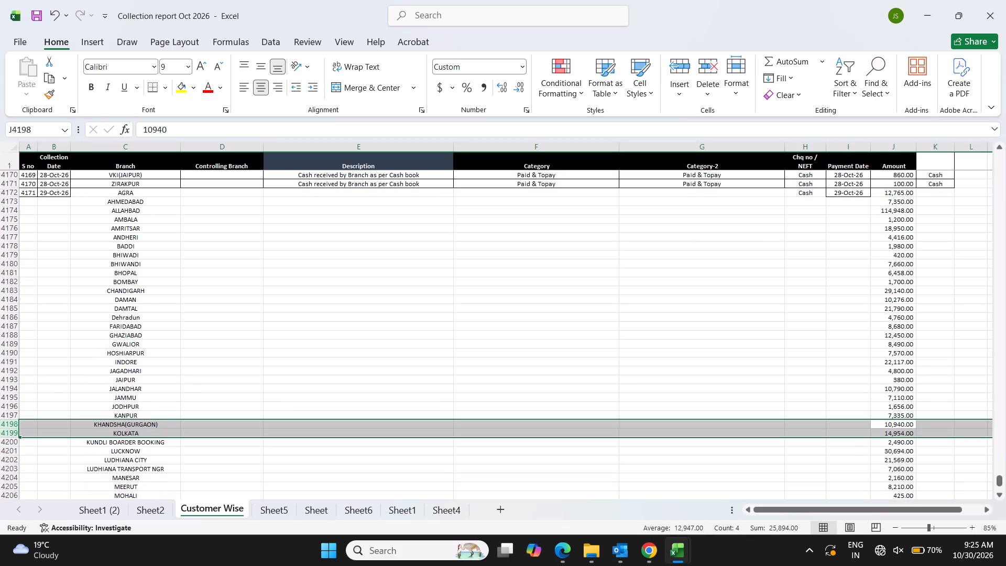
Delete the adjacent zero-amount rows for MOTI NAGAR and NAGPUR from the new branch entries.
{"action": "key", "text": "Down"}
{"action": "key", "text": "Down"}
{"action": "key", "text": "Down"}
{"action": "key", "text": "Down"}
{"action": "key", "text": "Down"}
{"action": "key", "text": "Down"}
{"action": "key", "text": "Down"}
{"action": "key", "text": "Down"}
{"action": "key", "text": "Down"}
{"action": "key", "text": "Down"}
{"action": "key", "text": "Down"}
{"action": "key", "text": "Down"}
{"action": "key", "text": "Down"}
{"action": "key", "text": "Down"}
{"action": "key", "text": "Down"}
{"action": "key", "text": "Down"}
{"action": "key", "text": "Down"}
{"action": "key", "text": "Down"}
{"action": "key", "text": "Down"}
{"action": "key", "text": "Down"}
{"action": "key", "text": "Down"}
{"action": "key", "text": "Down"}
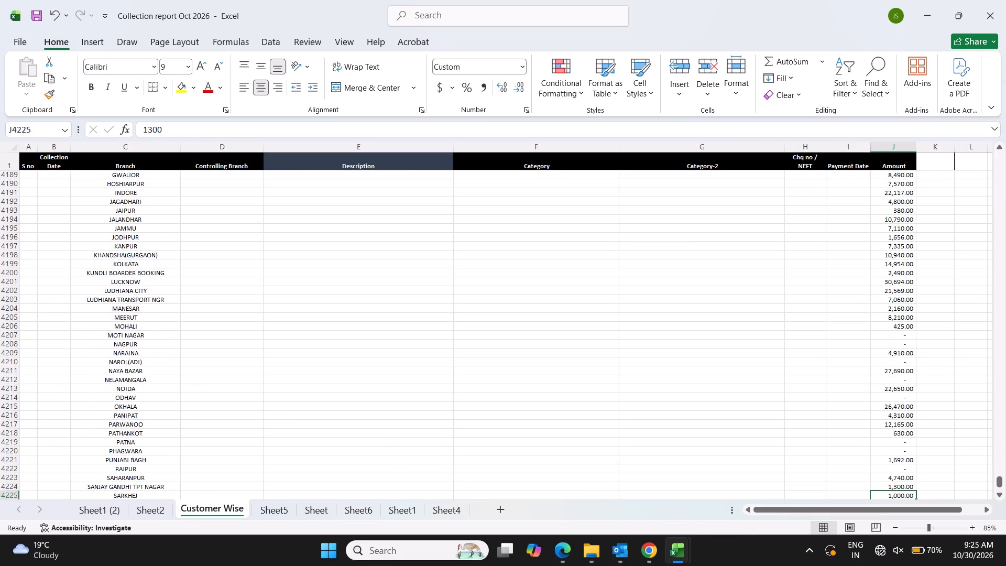
{"action": "key", "text": "Up"}
{"action": "key", "text": "Up"}
{"action": "key", "text": "Up"}
{"action": "key", "text": "Up"}
{"action": "key", "text": "Up"}
{"action": "key", "text": "Up"}
{"action": "key", "text": "Up"}
{"action": "key", "text": "Up"}
{"action": "key", "text": "Up"}
{"action": "key", "text": "Up"}
{"action": "key", "text": "Up"}
{"action": "key", "text": "Up"}
{"action": "key", "text": "Up"}
{"action": "key", "text": "Up"}
{"action": "key", "text": "Up"}
{"action": "key", "text": "Up"}
{"action": "key", "text": "Up"}
{"action": "key", "text": "Up"}
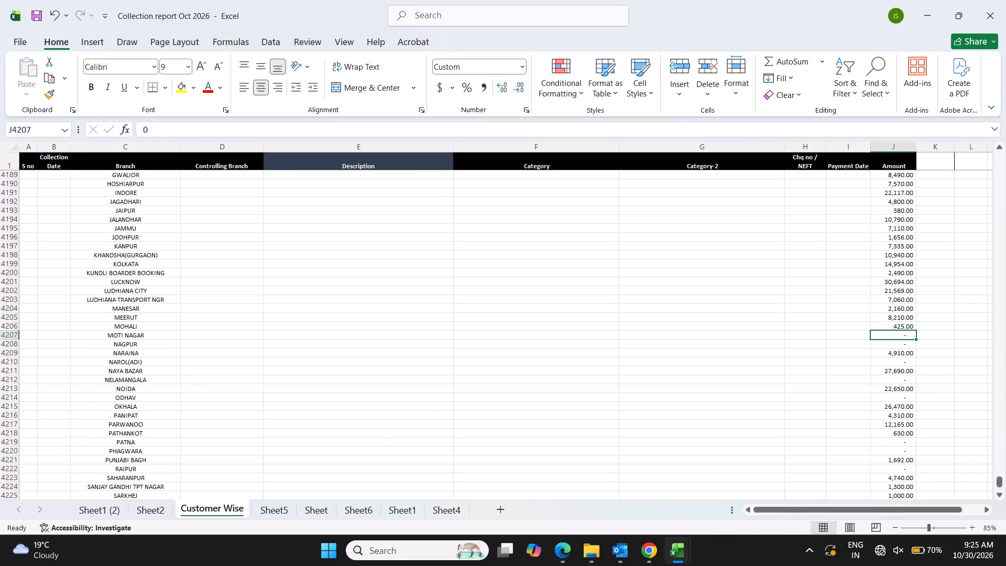
{"action": "key", "text": "shift+space"}
{"action": "key", "text": "shift+Down"}
{"action": "key", "text": "ctrl+minus"}
Delete the zero-amount rows for NAROL(ADI), NELAMANGALA and ODHAV from the new branch entries.
{"action": "key", "text": "Down"}
{"action": "key", "text": "shift+space"}
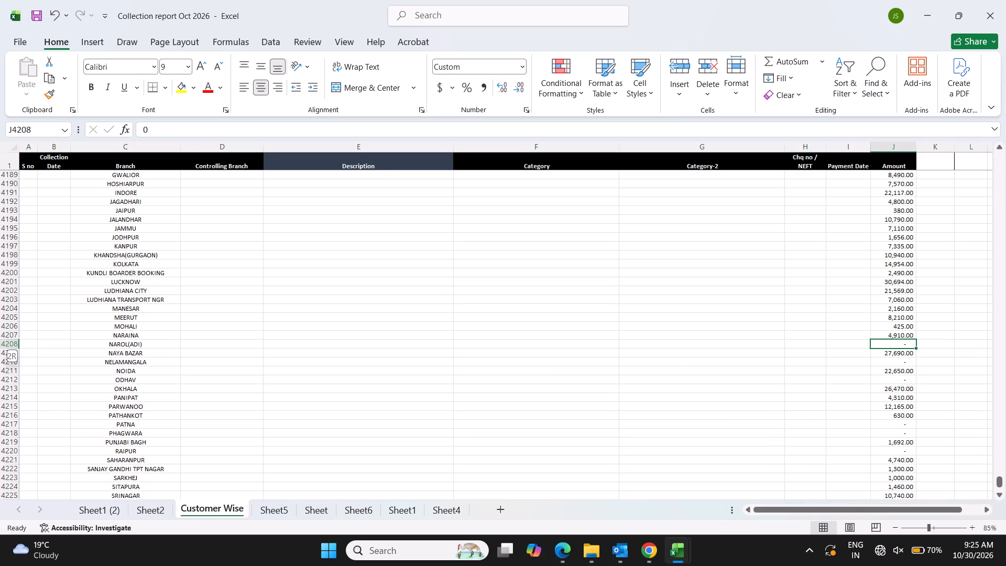
{"action": "key", "text": "ctrl+minus"}
{"action": "key", "text": "Down"}
{"action": "key", "text": "shift+space"}
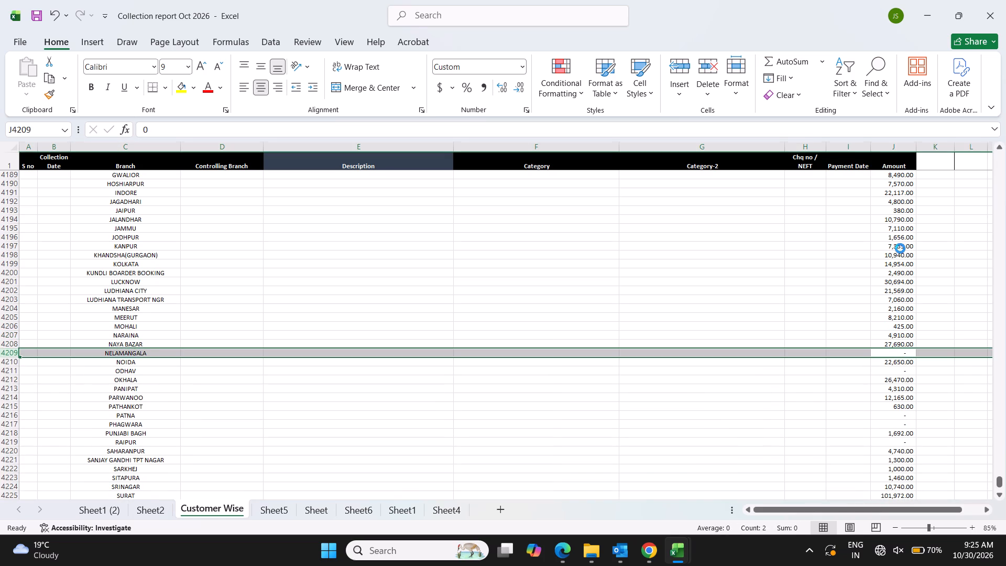
{"action": "key", "text": "ctrl+minus"}
{"action": "key", "text": "Down"}
{"action": "key", "text": "shift+space"}
{"action": "key", "text": "ctrl+minus"}
Delete the zero-amount rows for PATNA, PHAGWARA and RAIPUR from the new branch entries.
{"action": "key", "text": "Down"}
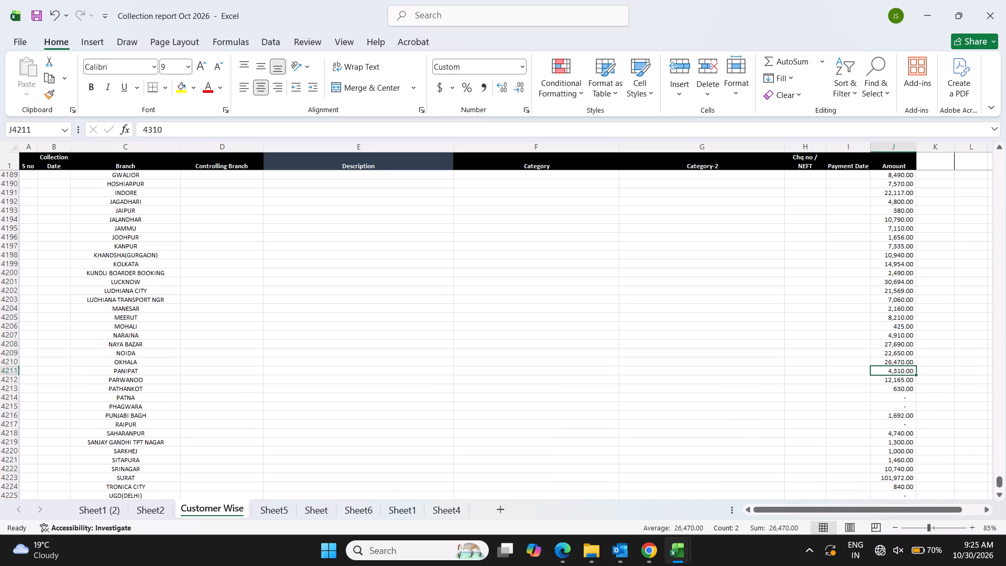
{"action": "key", "text": "Down"}
{"action": "key", "text": "Down"}
{"action": "key", "text": "Down"}
{"action": "key", "text": "shift+space"}
{"action": "key", "text": "shift+Down"}
{"action": "key", "text": "ctrl+minus"}
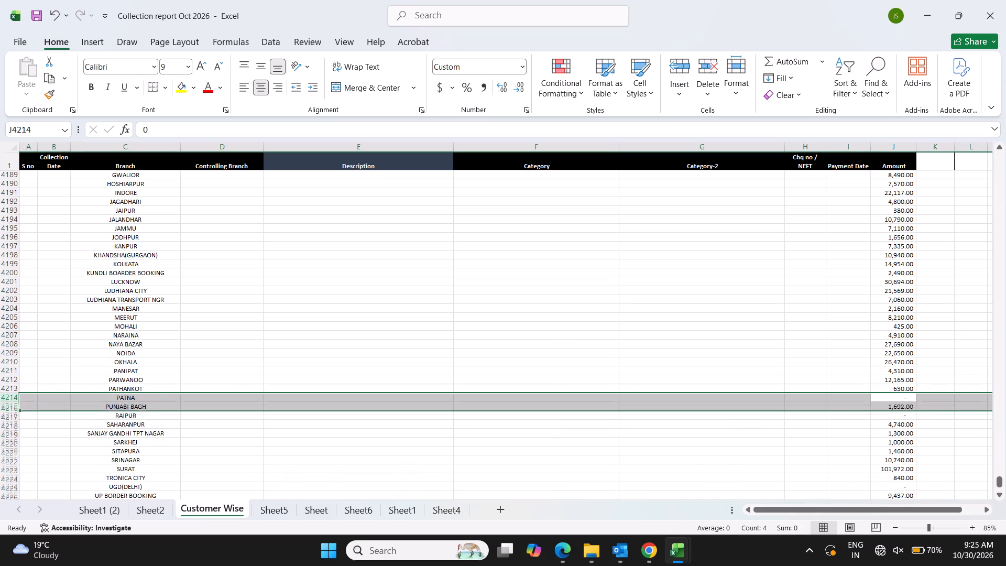
{"action": "key", "text": "Down"}
{"action": "key", "text": "shift+space"}
{"action": "key", "text": "ctrl+minus"}
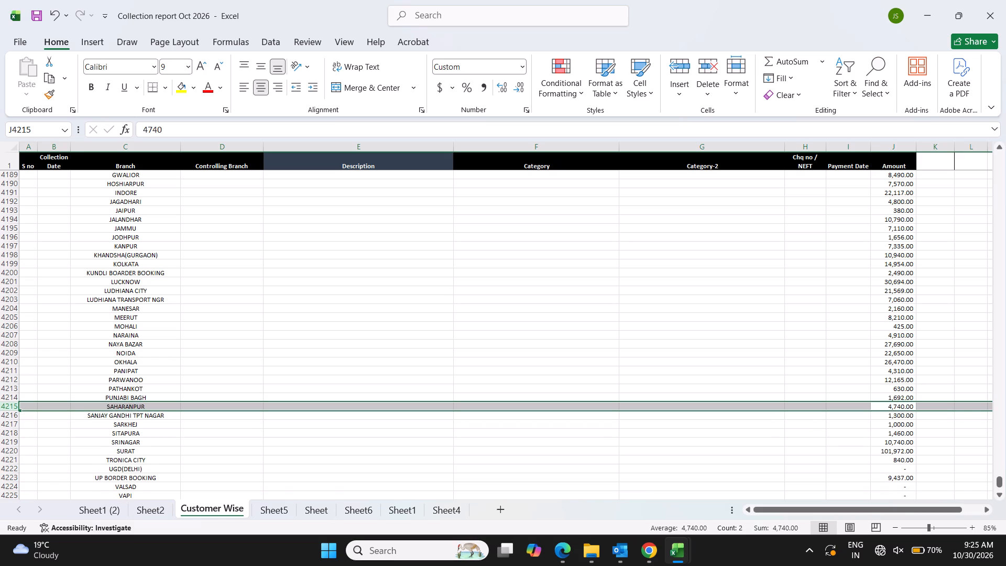
Delete the zero-amount UGD(DELHI) row between TRONICA CITY and UP BORDER BOOKING.
{"action": "key", "text": "Down"}
{"action": "key", "text": "Down"}
{"action": "key", "text": "Down"}
{"action": "key", "text": "Down"}
{"action": "key", "text": "Down"}
{"action": "key", "text": "Down"}
{"action": "key", "text": "Down"}
{"action": "key", "text": "shift+space"}
{"action": "key", "text": "ctrl+minus"}
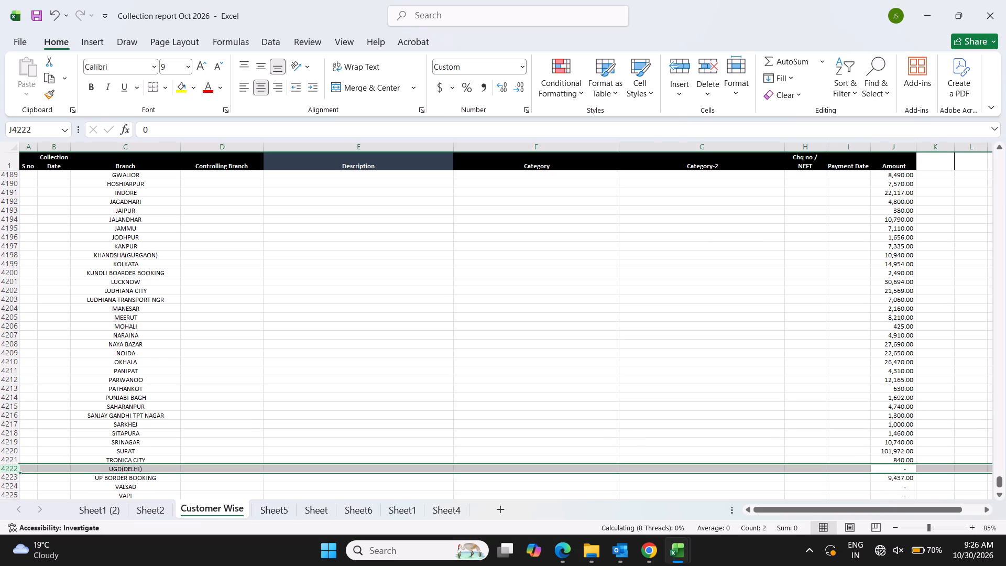
Delete the adjacent zero-amount rows for VALSAD and VAPI below UP BORDER BOOKING.
{"action": "key", "text": "Down"}
{"action": "key", "text": "Down"}
{"action": "key", "text": "Down"}
{"action": "key", "text": "Down"}
{"action": "key", "text": "Down"}
{"action": "key", "text": "Down"}
{"action": "key", "text": "Down"}
{"action": "key", "text": "Down"}
{"action": "key", "text": "Down"}
{"action": "key", "text": "Down"}
{"action": "key", "text": "Down"}
{"action": "key", "text": "Down"}
{"action": "key", "text": "Down"}
{"action": "key", "text": "Down"}
{"action": "key", "text": "Down"}
{"action": "key", "text": "Down"}
{"action": "key", "text": "Down"}
{"action": "key", "text": "Down"}
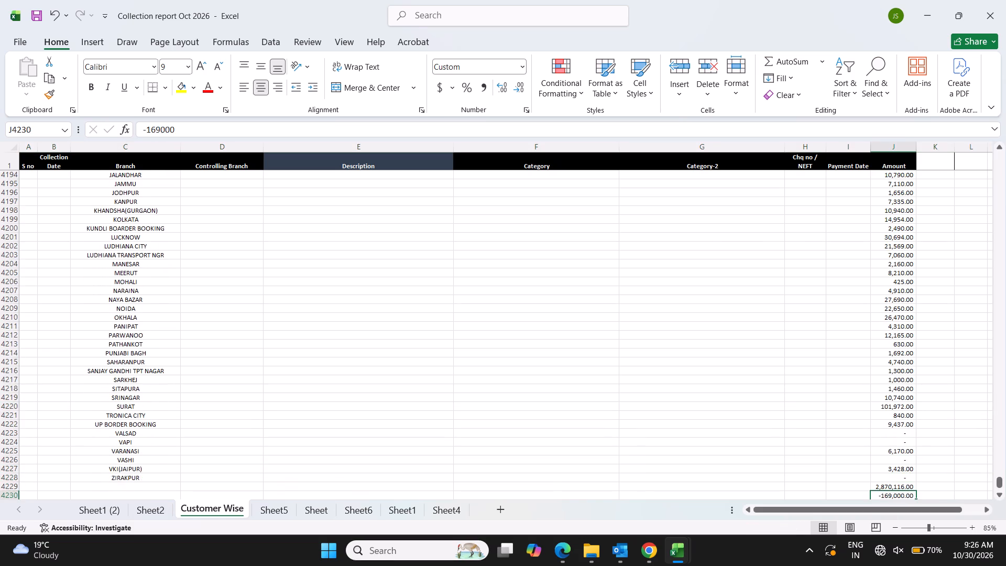
{"action": "key", "text": "Up"}
{"action": "key", "text": "Up"}
{"action": "key", "text": "Up"}
{"action": "key", "text": "Up"}
{"action": "key", "text": "Up"}
{"action": "key", "text": "Up"}
{"action": "key", "text": "Up"}
{"action": "key", "text": "Up"}
{"action": "key", "text": "Up"}
{"action": "key", "text": "Up"}
{"action": "key", "text": "Up"}
{"action": "key", "text": "Up"}
{"action": "key", "text": "Up"}
{"action": "key", "text": "Up"}
{"action": "key", "text": "Up"}
{"action": "key", "text": "Up"}
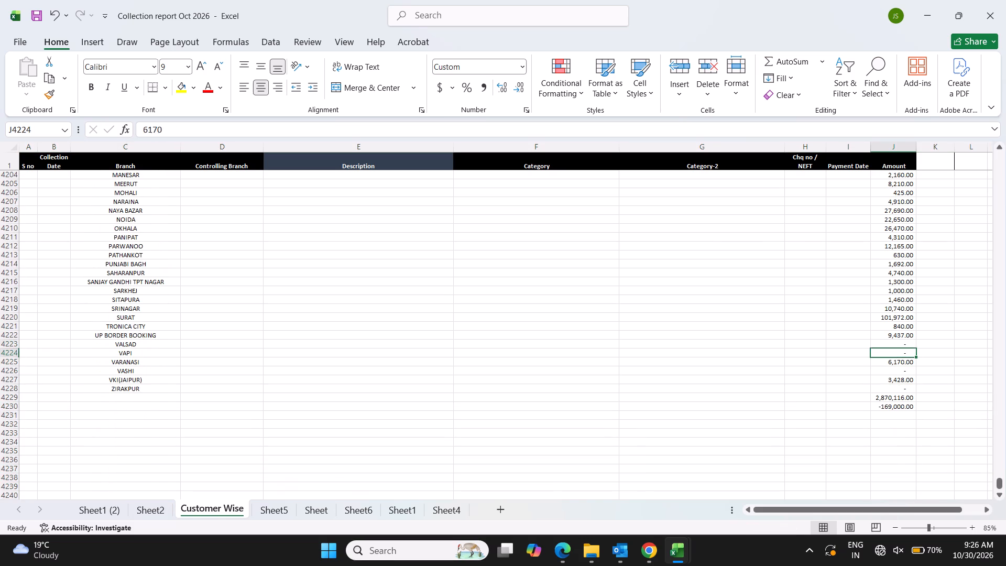
{"action": "key", "text": "Up"}
{"action": "key", "text": "shift+space"}
{"action": "key", "text": "shift+Down"}
{"action": "key", "text": "ctrl+minus"}
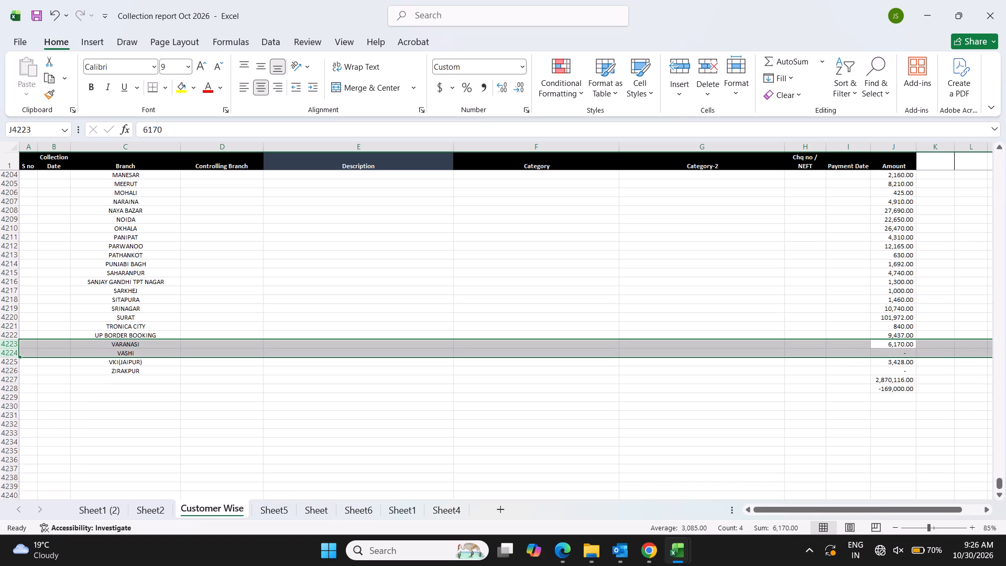
Delete the zero-amount rows for VASHI and ZIRAKPUR at the end of the new branch entries.
{"action": "key", "text": "Down"}
{"action": "key", "text": "shift+space"}
{"action": "key", "text": "ctrl+minus"}
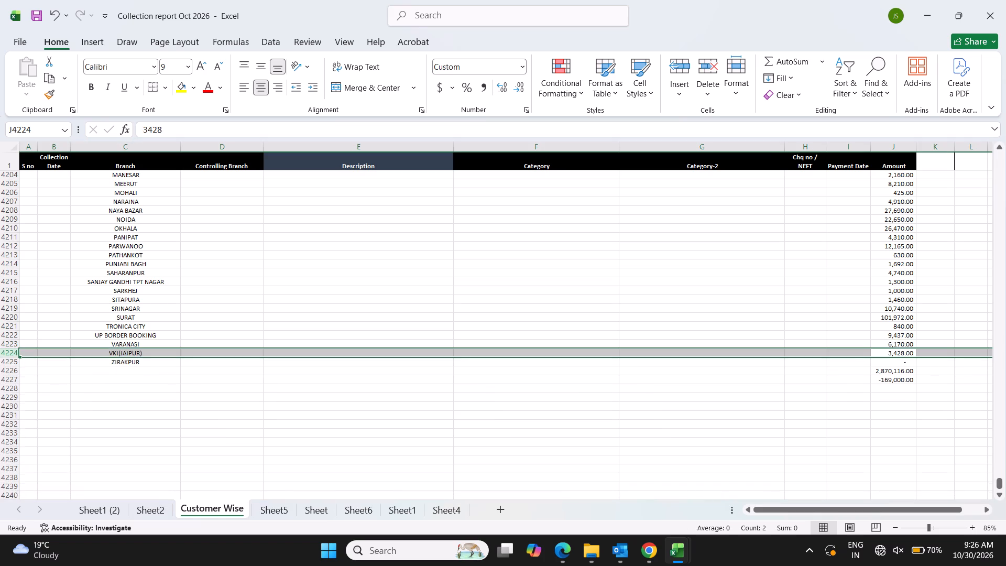
{"action": "key", "text": "Down"}
{"action": "key", "text": "shift+space"}
{"action": "key", "text": "ctrl+minus"}
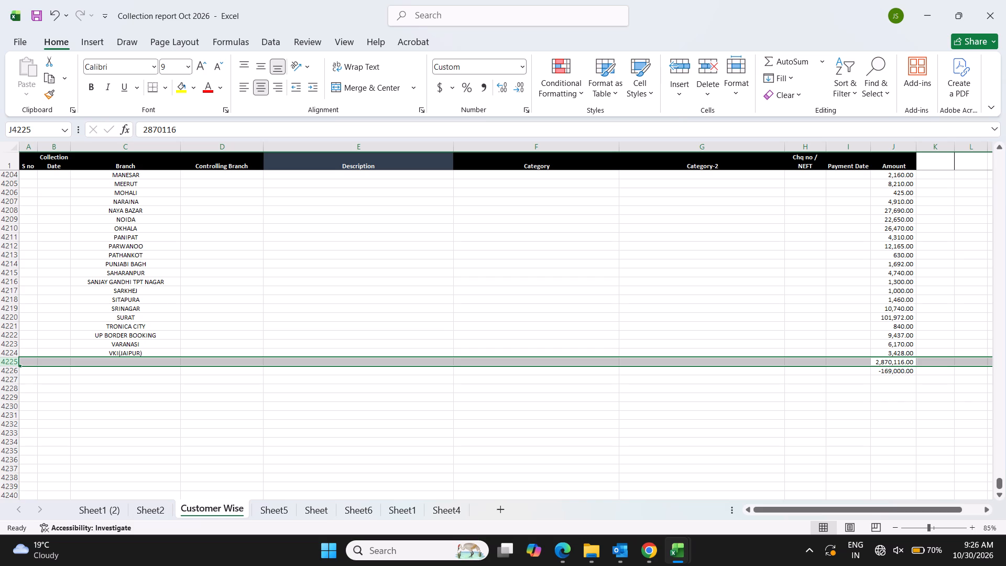
Copy the Cash label in column K from the ZIRAKPUR row to the new branch rows, AGRA through VKI(JAIPUR).
{"action": "key", "text": "Right"}
{"action": "key", "text": "ctrl+Up"}
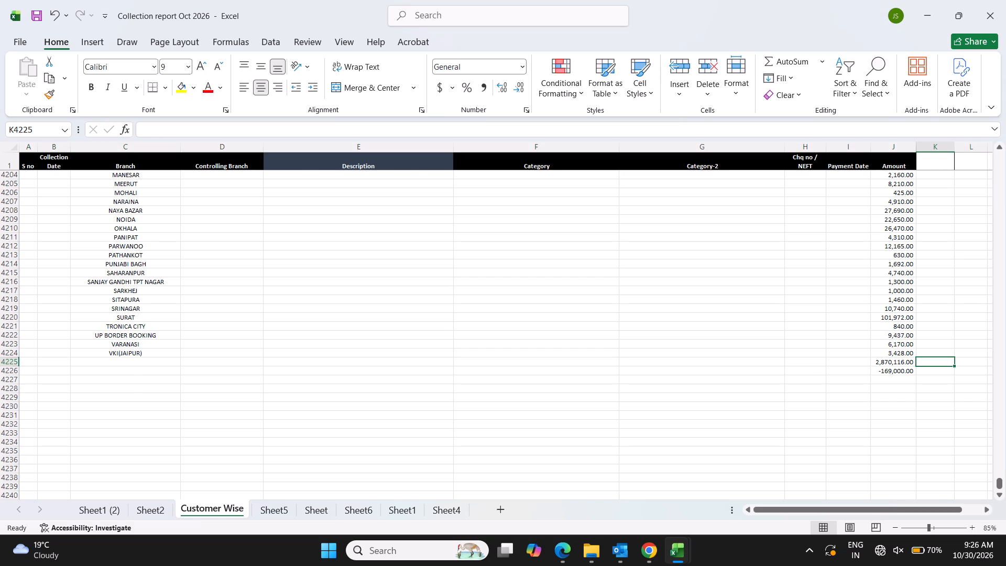
{"action": "key", "text": "Down"}
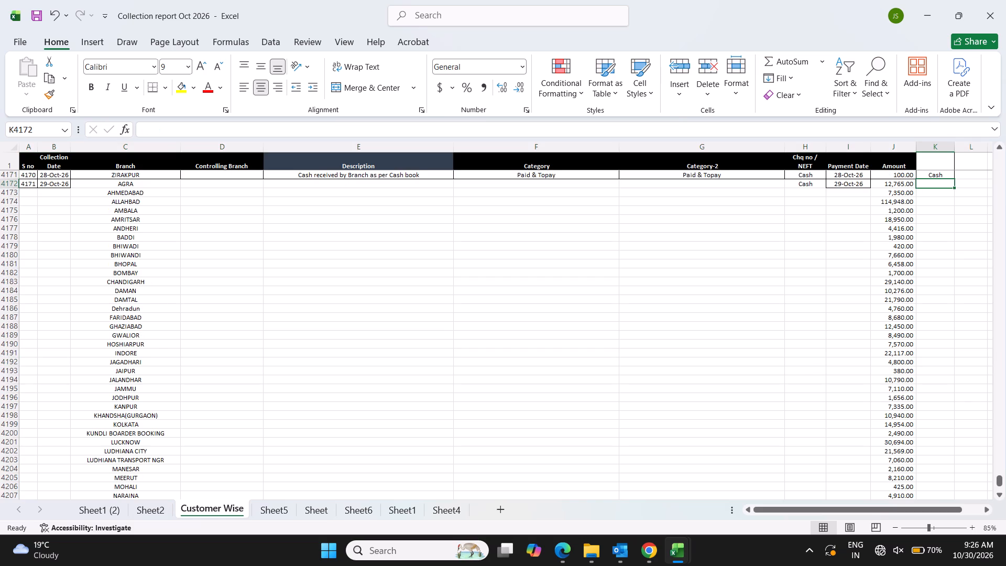
{"action": "key", "text": "Up"}
{"action": "key", "text": "ctrl+c"}
{"action": "key", "text": "ctrl+c"}
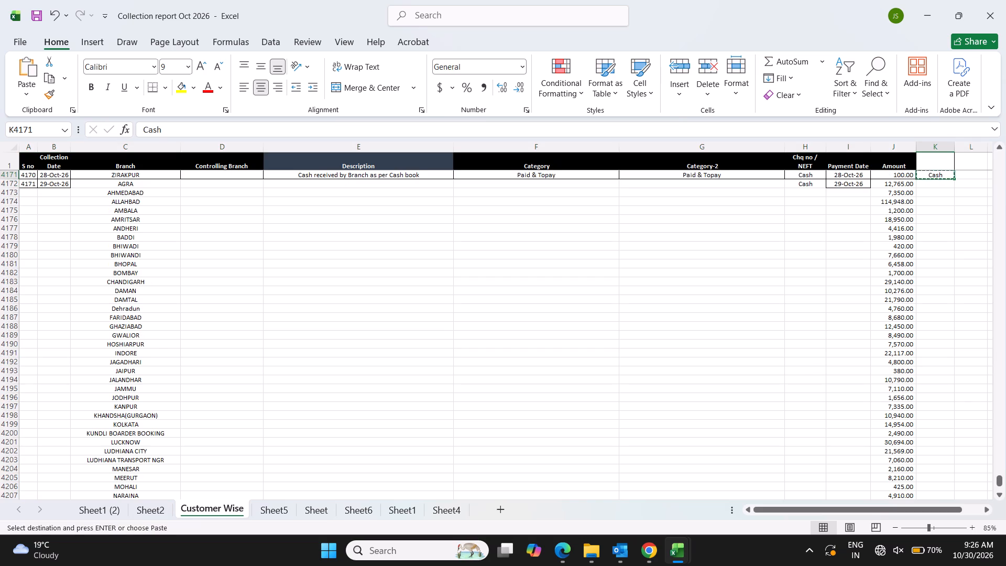
{"action": "key", "text": "Left"}
{"action": "key", "text": "ctrl+Down"}
{"action": "key", "text": "Down"}
{"action": "key", "text": "Up"}
{"action": "key", "text": "Up"}
{"action": "key", "text": "Up"}
{"action": "key", "text": "Right"}
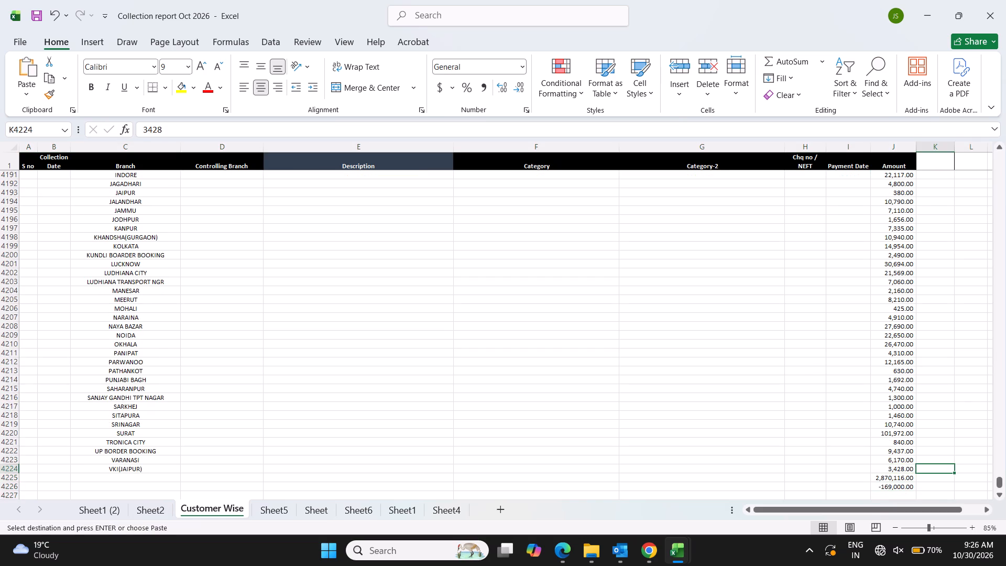
{"action": "key", "text": "ctrl+shift+Up"}
{"action": "key", "text": "Return"}
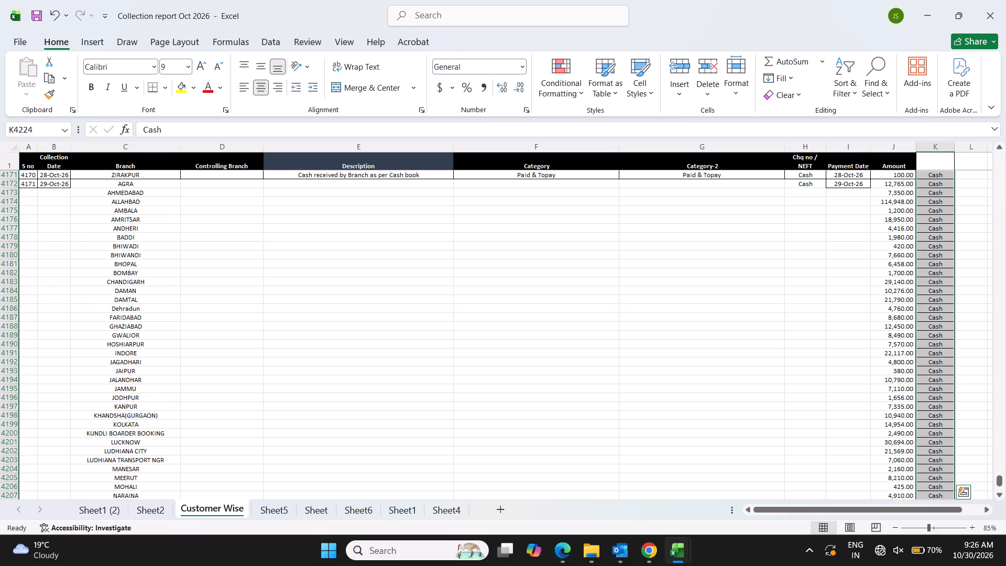
Label the 2,870,116.00 and -169,000.00 rows below VKI(JAIPUR) as Bank in column K.
{"action": "key", "text": "ctrl+Down"}
{"action": "key", "text": "Up"}
{"action": "key", "text": "Up"}
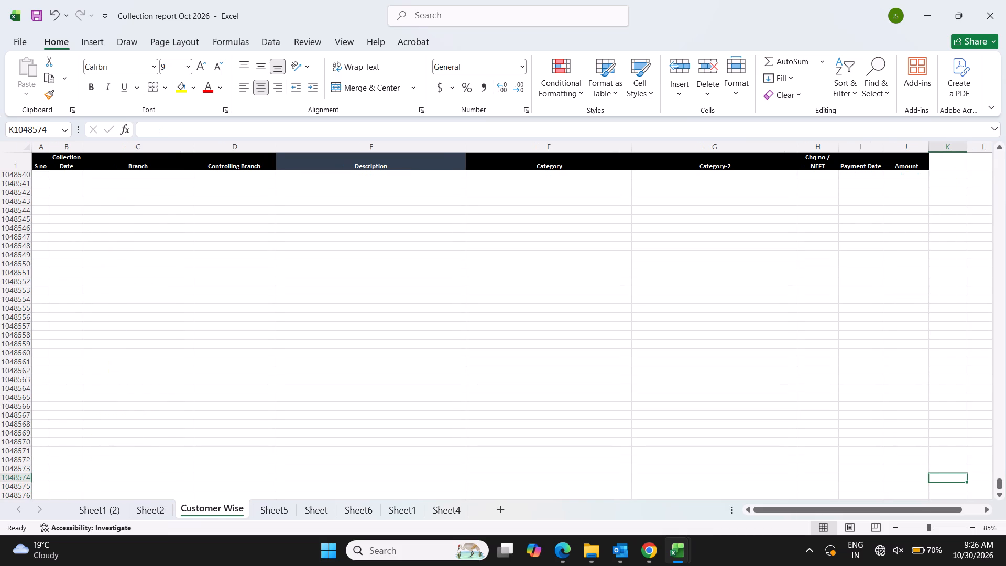
{"action": "key", "text": "Left"}
{"action": "key", "text": "ctrl+Up"}
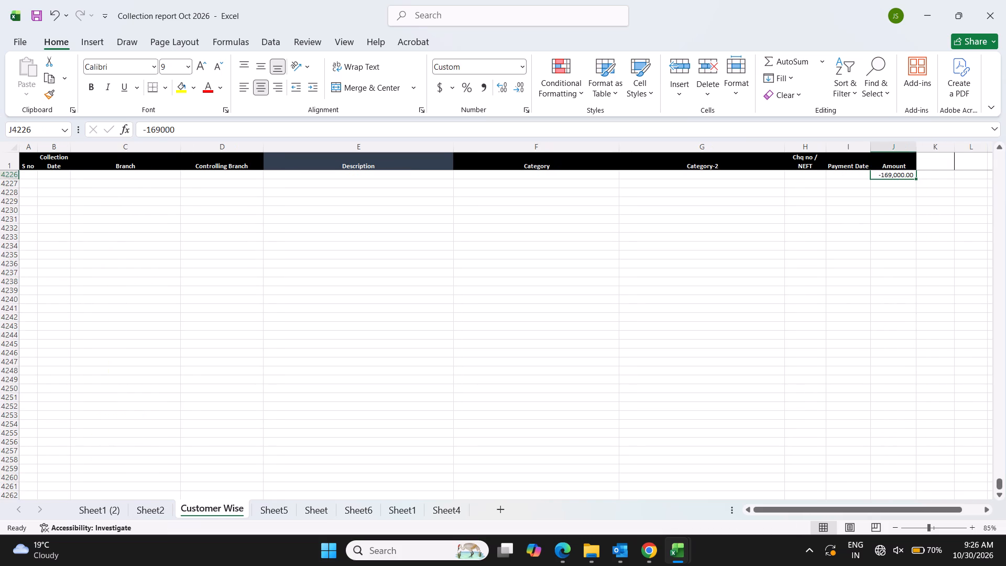
{"action": "key", "text": "Up"}
{"action": "key", "text": "Up"}
{"action": "key", "text": "Up"}
{"action": "key", "text": "Up"}
{"action": "key", "text": "Up"}
{"action": "key", "text": "Down"}
{"action": "key", "text": "Down"}
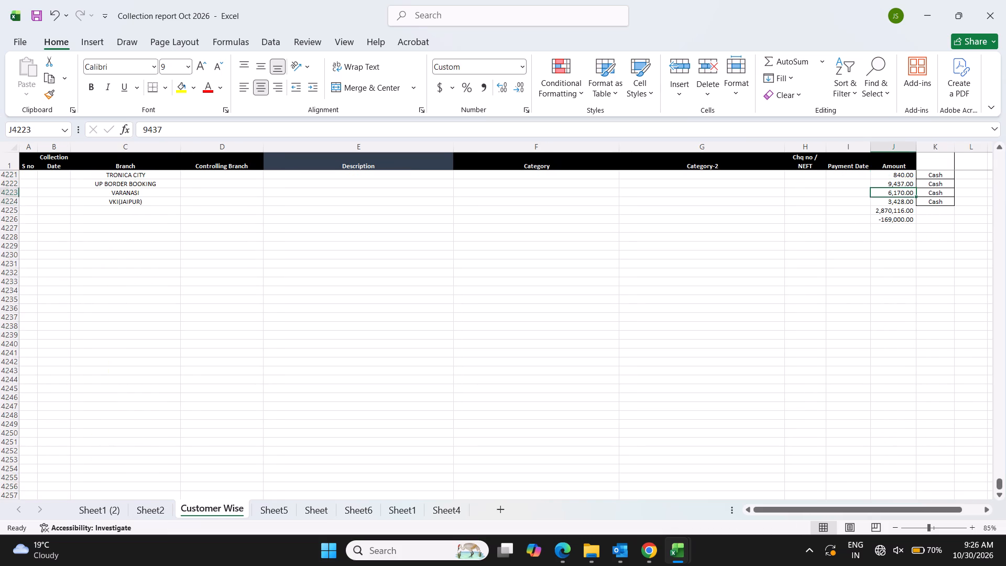
{"action": "key", "text": "Down"}
{"action": "key", "text": "Down"}
{"action": "key", "text": "Right"}
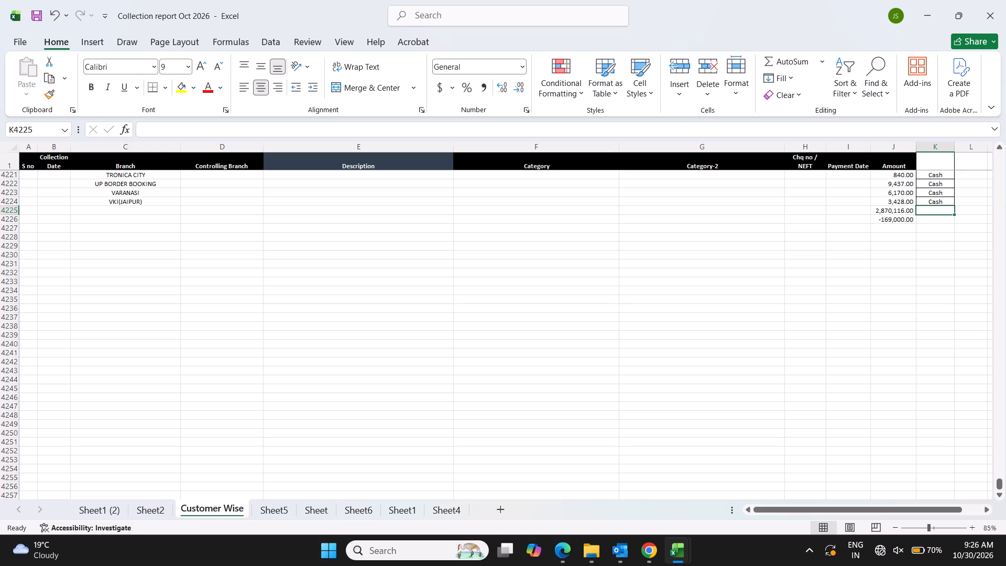
{"action": "key", "text": "Return"}
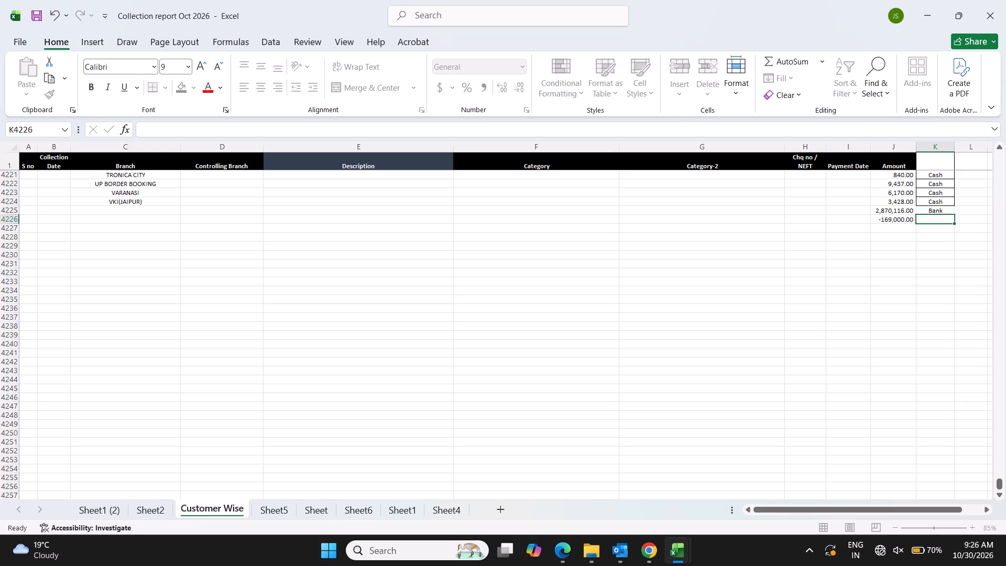
{"action": "key", "text": "ctrl+d"}
Fill the AGRA row's Description through Payment Date cells, including Cash and 29-Oct-26, down to the VKI(JAIPUR) row.
{"action": "key", "text": "Up"}
{"action": "key", "text": "Up"}
{"action": "key", "text": "Left"}
{"action": "key", "text": "Left"}
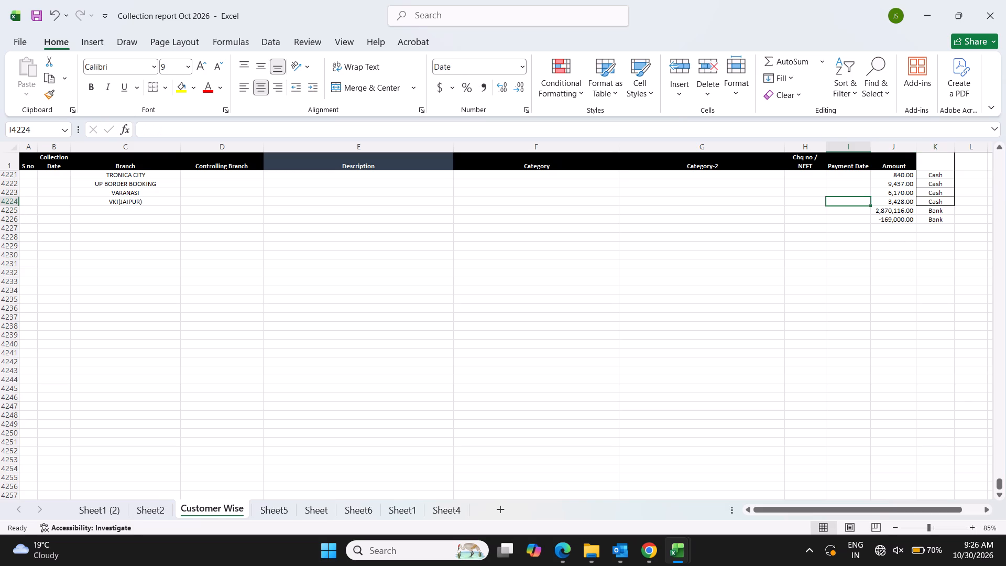
{"action": "key", "text": "shift+Left"}
{"action": "key", "text": "shift+Left"}
{"action": "key", "text": "shift+Left"}
{"action": "key", "text": "shift+Left"}
{"action": "key", "text": "ctrl+shift+Up"}
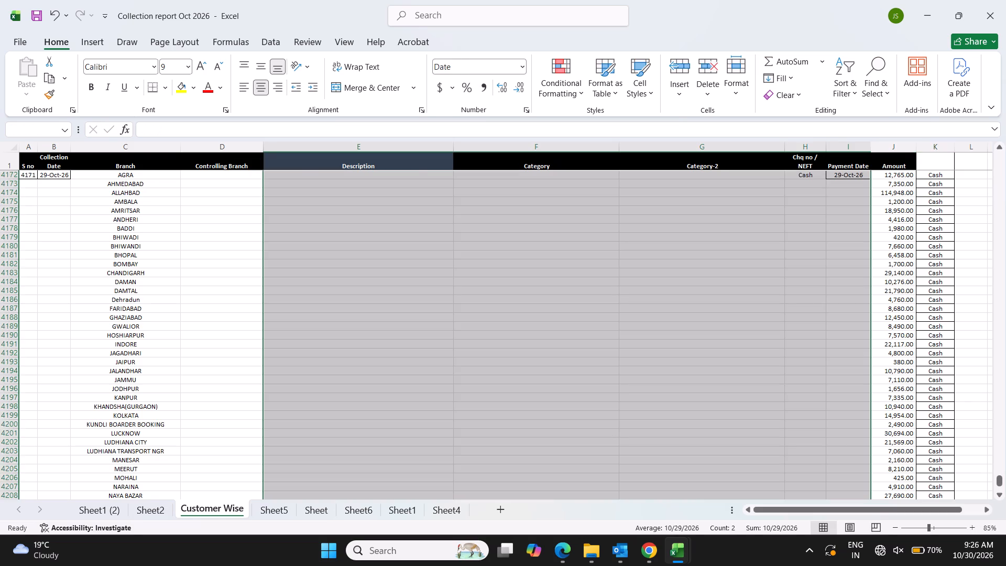
{"action": "key", "text": "shift+Up"}
{"action": "key", "text": "shift+Down"}
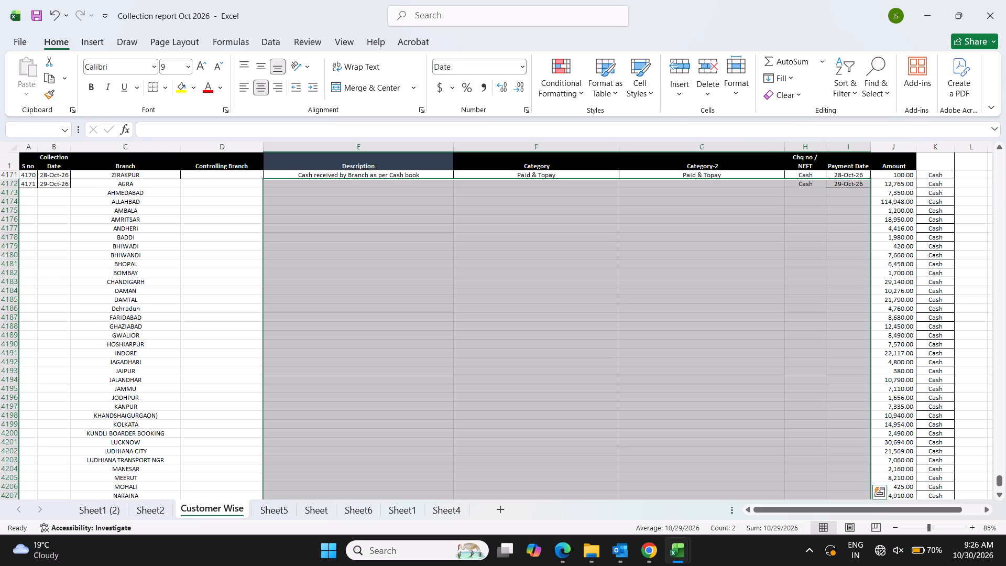
{"action": "key", "text": "ctrl+d"}
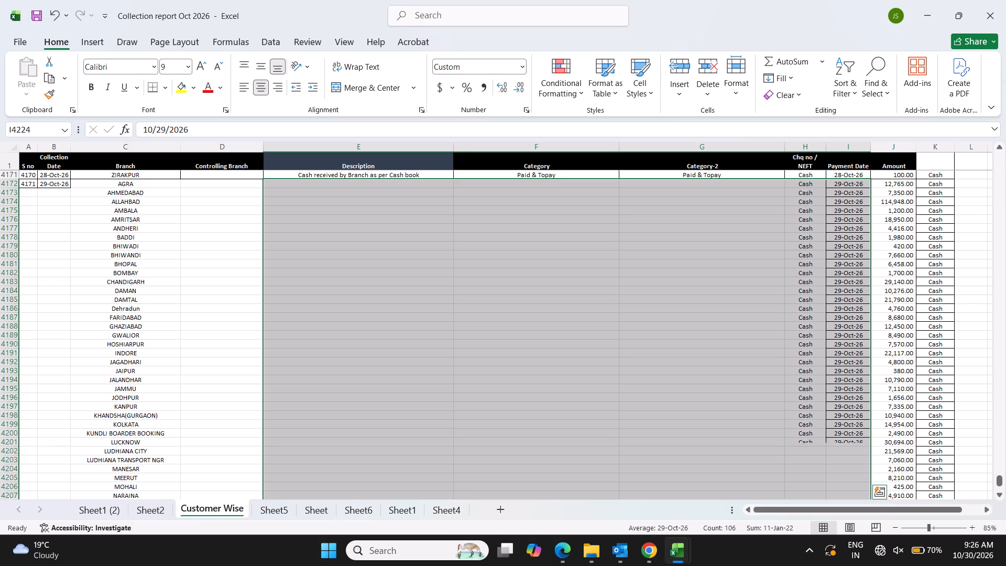
Select the empty Category-2 cell in the AGRA row, the first of the 29-Oct-26 entries.
{"action": "key", "text": "Up"}
{"action": "key", "text": "Left"}
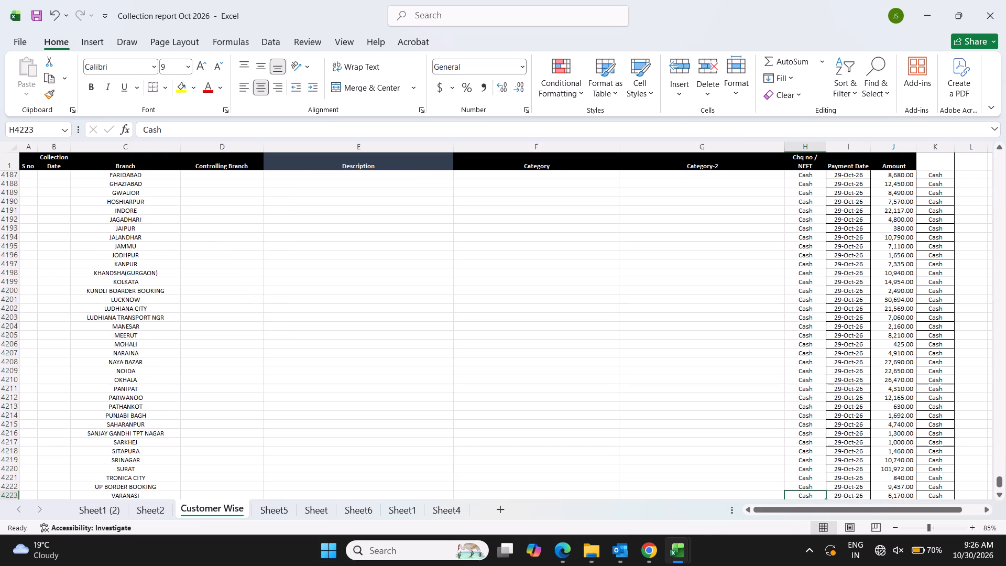
{"action": "key", "text": "Left"}
{"action": "key", "text": "ctrl+Up"}
{"action": "key", "text": "Down"}
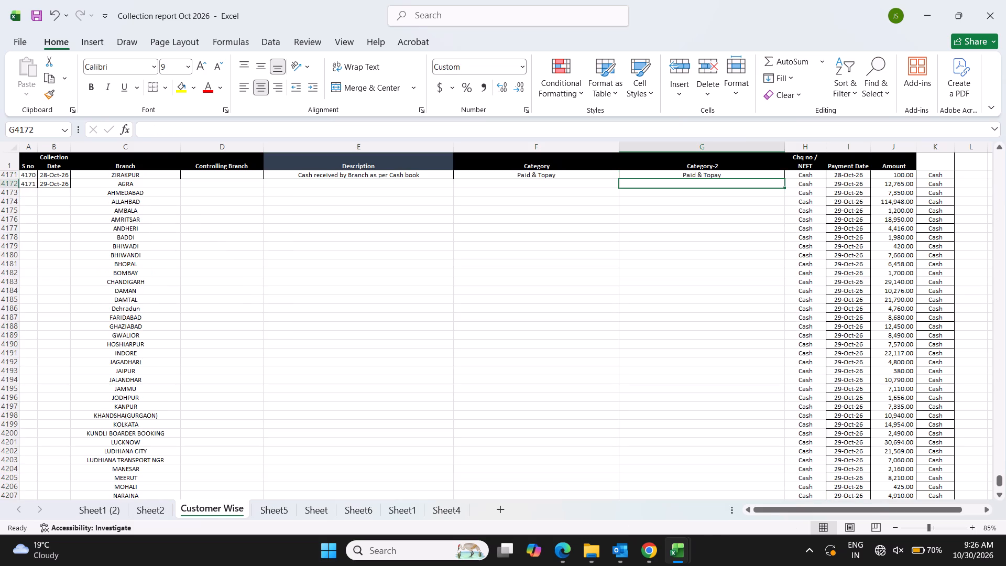
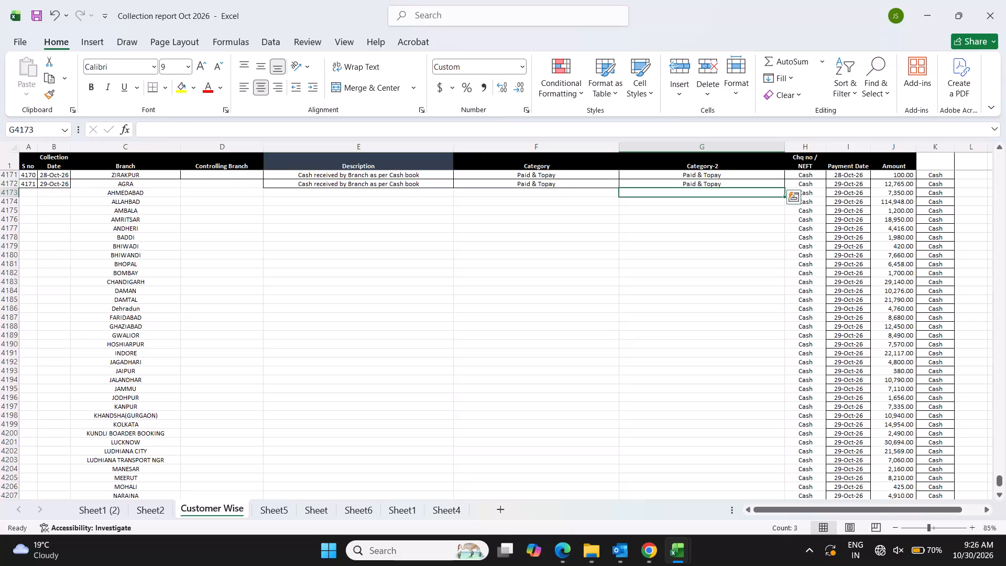
Fill the AGRA row's Description, Category and Category-2 cells down to the VKI(JAIPUR) row.
{"action": "key", "text": "Right"}
{"action": "key", "text": "ctrl+Down"}
{"action": "key", "text": "Down"}
{"action": "key", "text": "Up"}
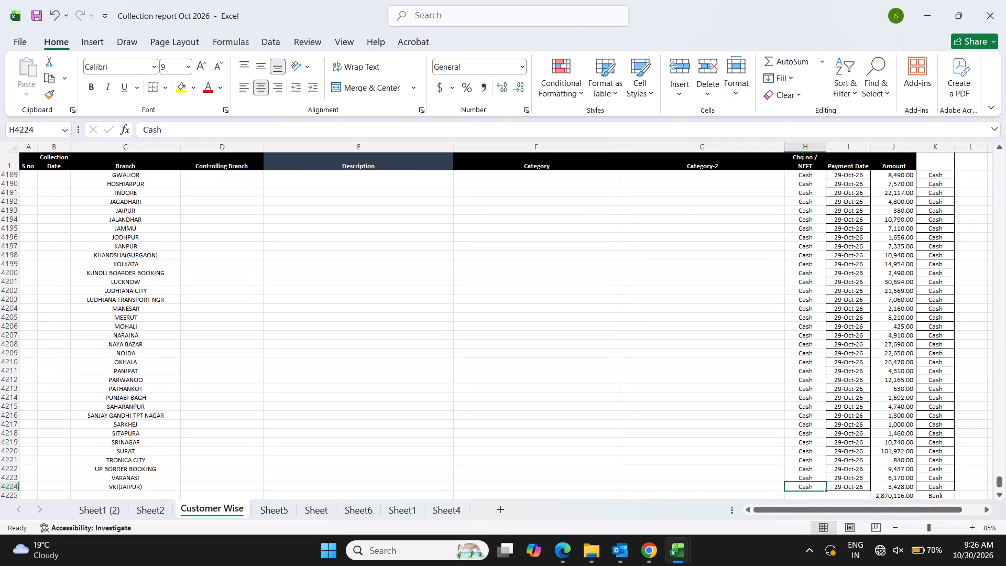
{"action": "key", "text": "Left"}
{"action": "key", "text": "shift+Left"}
{"action": "key", "text": "shift+Left"}
{"action": "key", "text": "ctrl+shift+Up"}
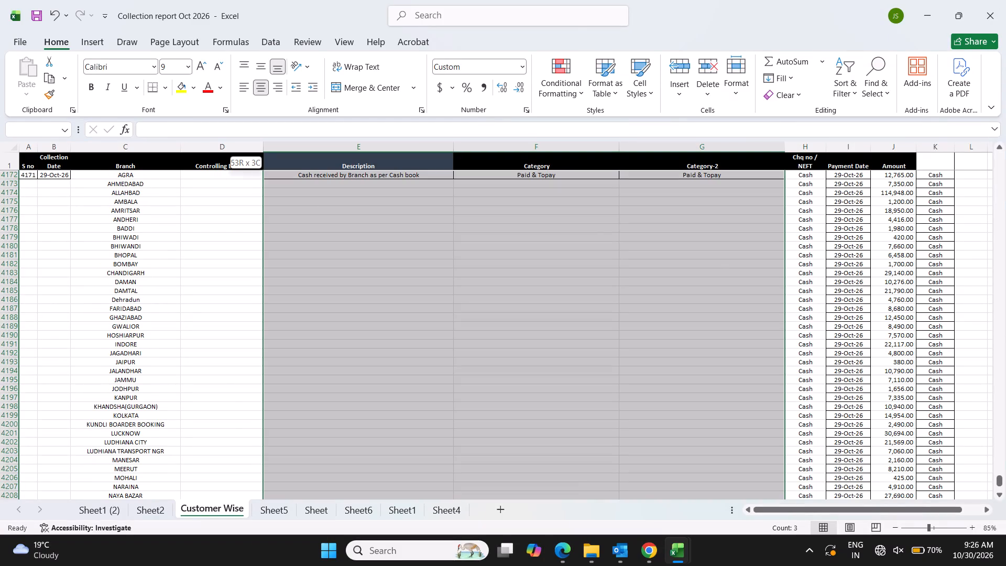
{"action": "key", "text": "ctrl+d"}
{"action": "key", "text": "Down"}
{"action": "key", "text": "Up"}
{"action": "key", "text": "Up"}
{"action": "key", "text": "Down"}
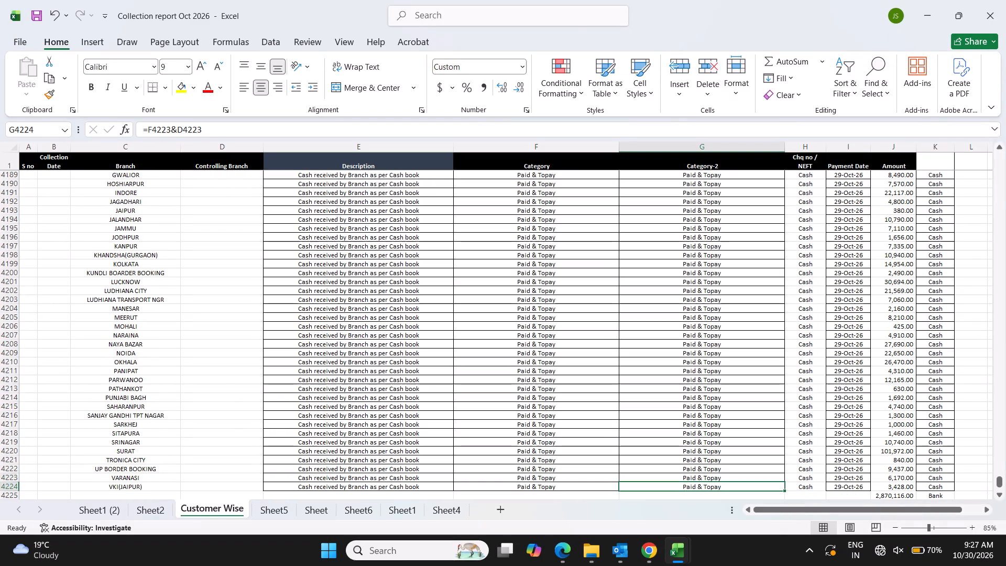
Fill the AGRA row's S no and Collection Date down to the VKI(JAIPUR) row.
{"action": "key", "text": "Left"}
{"action": "key", "text": "Left"}
{"action": "key", "text": "Left"}
{"action": "key", "text": "Left"}
{"action": "key", "text": "Left"}
{"action": "key", "text": "Left"}
{"action": "key", "text": "Left"}
{"action": "key", "text": "Left"}
{"action": "key", "text": "Left"}
{"action": "key", "text": "Left"}
{"action": "key", "text": "Left"}
{"action": "key", "text": "shift+Right"}
{"action": "key", "text": "ctrl+shift+Up"}
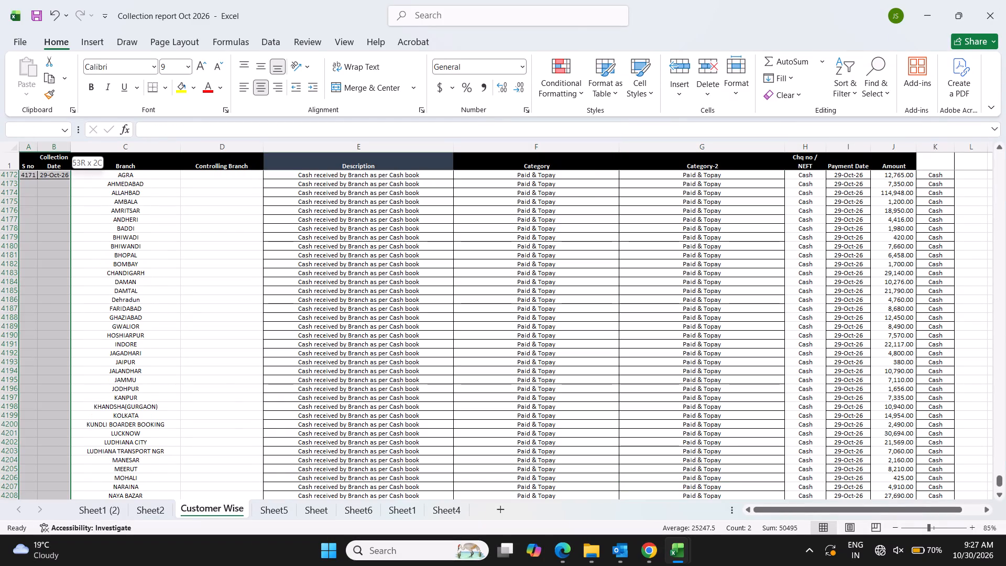
{"action": "key", "text": "ctrl+d"}
Apply all borders to the table from the S no column through column K, down to the VKI(JAIPUR) row.
{"action": "key", "text": "Down"}
{"action": "key", "text": "Down"}
{"action": "key", "text": "Down"}
{"action": "key", "text": "Down"}
{"action": "key", "text": "Down"}
{"action": "key", "text": "Down"}
{"action": "key", "text": "Down"}
{"action": "key", "text": "Down"}
{"action": "key", "text": "Down"}
{"action": "key", "text": "Up"}
{"action": "key", "text": "Up"}
{"action": "key", "text": "Up"}
{"action": "key", "text": "Up"}
{"action": "key", "text": "Up"}
{"action": "key", "text": "Up"}
{"action": "key", "text": "Up"}
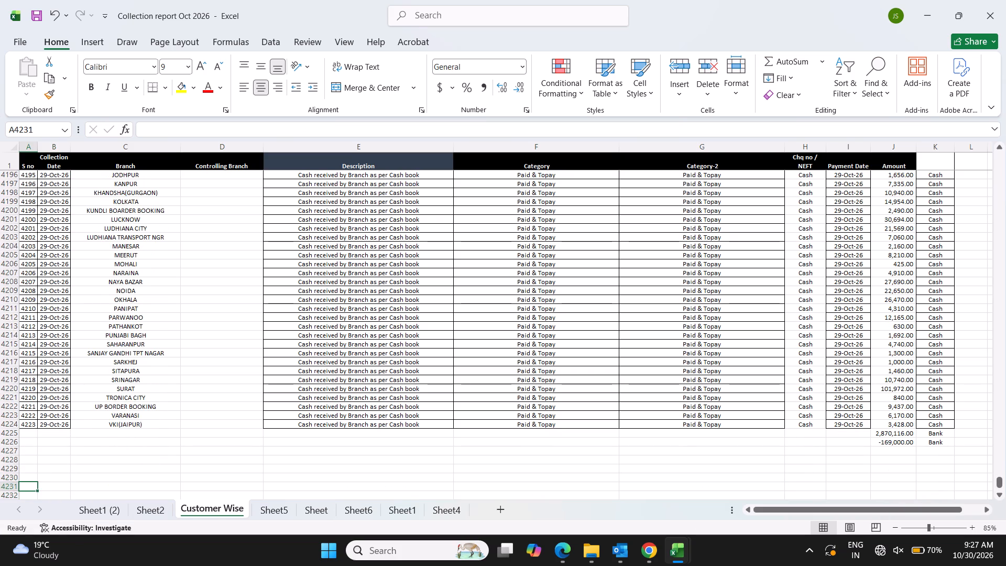
{"action": "key", "text": "Up"}
{"action": "key", "text": "shift+Right"}
{"action": "key", "text": "shift+Right"}
{"action": "key", "text": "shift+Right"}
{"action": "key", "text": "shift+Right"}
{"action": "key", "text": "shift+Right"}
{"action": "key", "text": "shift+Right"}
{"action": "key", "text": "shift+Right"}
{"action": "key", "text": "shift+Right"}
{"action": "key", "text": "shift+Right"}
{"action": "key", "text": "shift+Right"}
{"action": "key", "text": "shift+Right"}
{"action": "key", "text": "shift+Right"}
{"action": "key", "text": "shift+Right"}
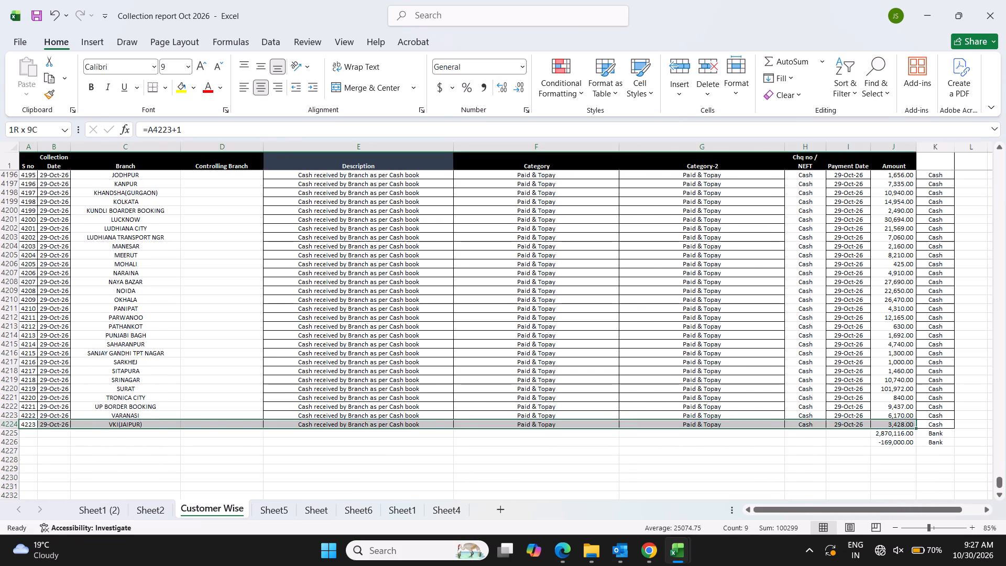
{"action": "key", "text": "shift+Left"}
{"action": "key", "text": "shift+Left"}
{"action": "key", "text": "shift+Left"}
{"action": "key", "text": "ctrl+shift+Up"}
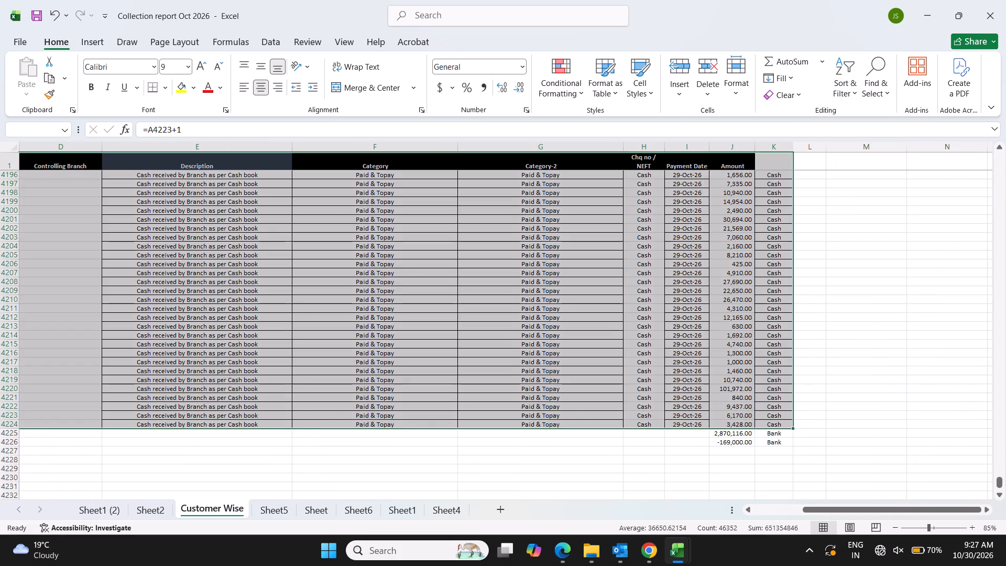
{"action": "left_click", "coordinate": [167, 86]}
{"action": "left_click", "coordinate": [160, 223]}
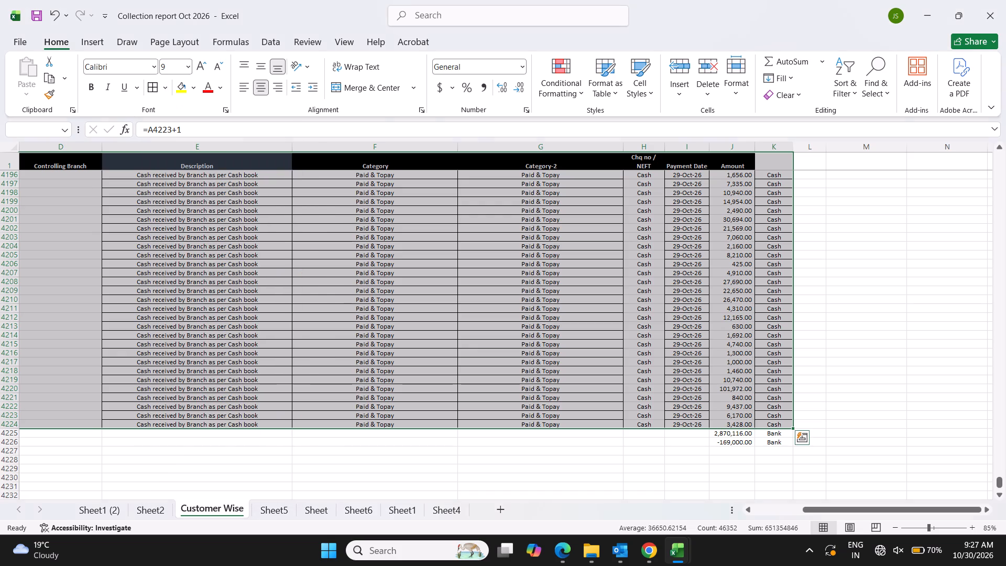
{"action": "left_click", "coordinate": [590, 319]}
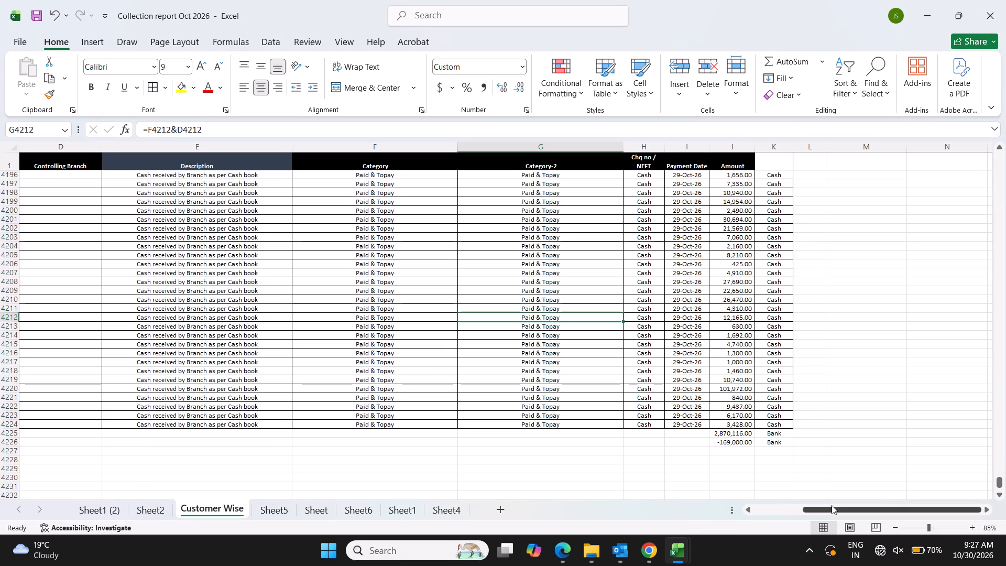
Save the Collection report Oct 2026 workbook with the completed 29-Oct-26 branch rows.
{"action": "left_click_drag", "start_coordinate": [829, 510], "coordinate": [562, 536]}
{"action": "left_click", "coordinate": [462, 230]}
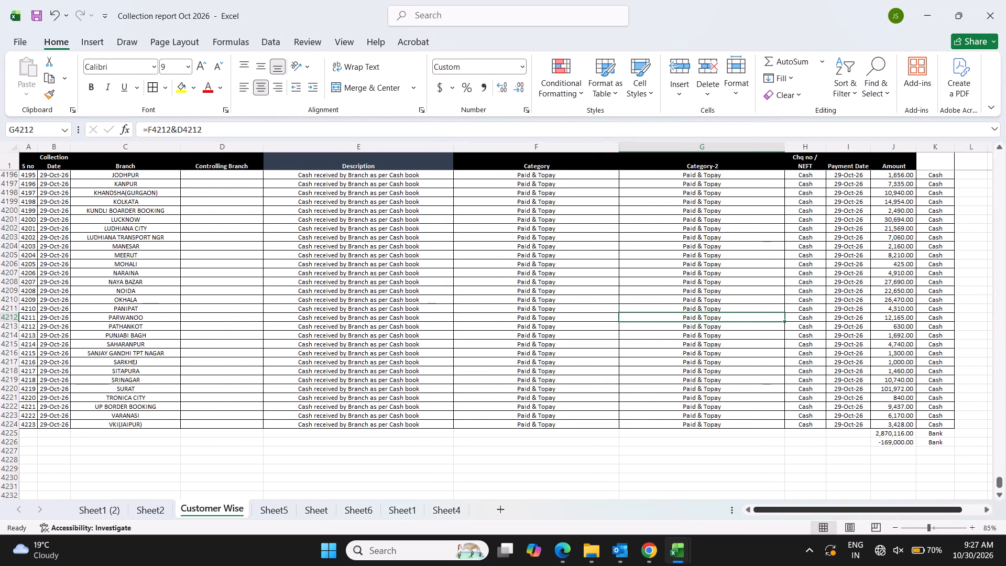
{"action": "key", "text": "ctrl+Down"}
{"action": "key", "text": "Down"}
{"action": "key", "text": "Down"}
{"action": "key", "text": "Down"}
{"action": "key", "text": "Down"}
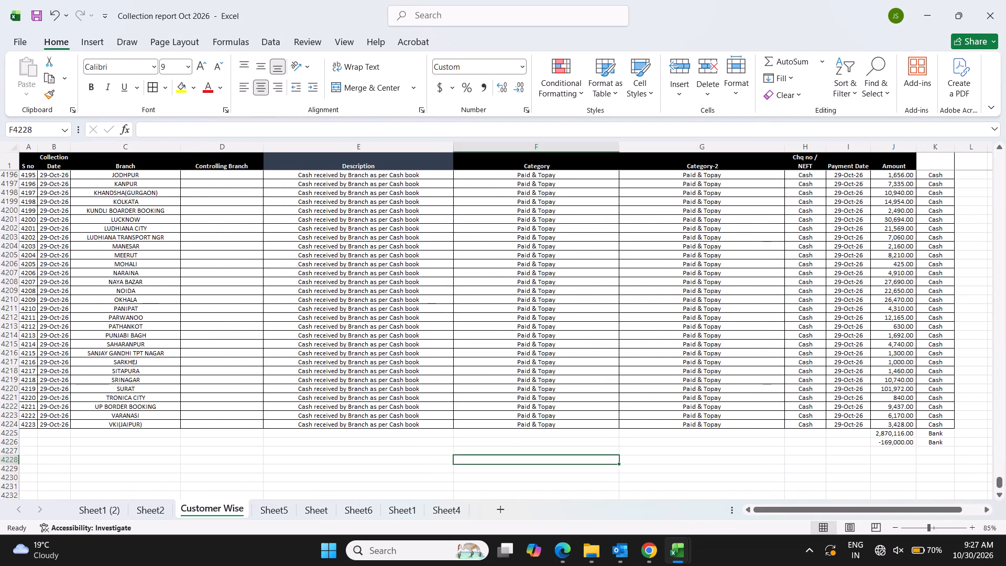
{"action": "key", "text": "Up"}
{"action": "key", "text": "Up"}
{"action": "key", "text": "Up"}
{"action": "key", "text": "ctrl+s"}
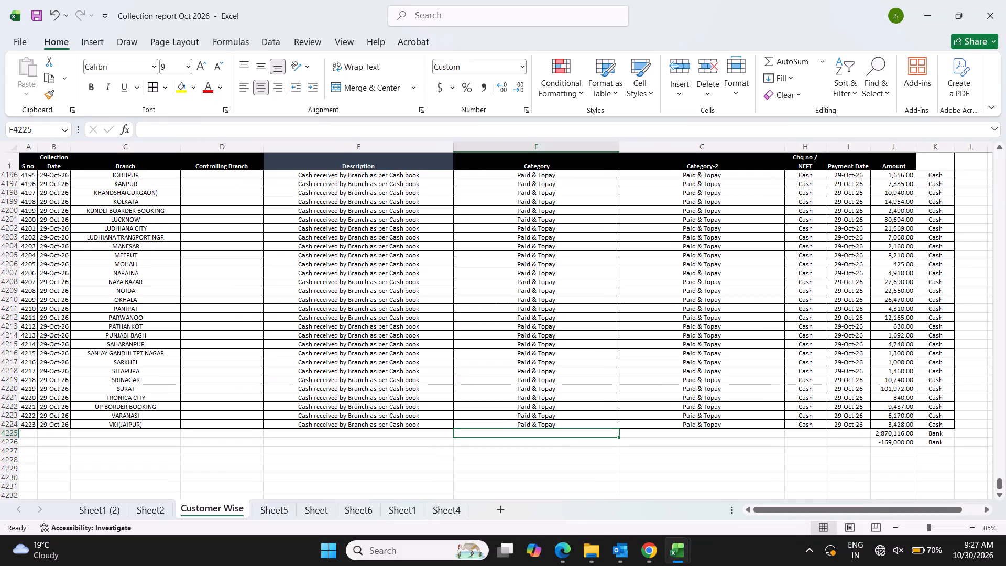
Switch to the Cash Book till 29-10-26 workbook and set the #N/A and (blank) amounts in column B to 0.
{"action": "key", "text": "alt+Tab"}
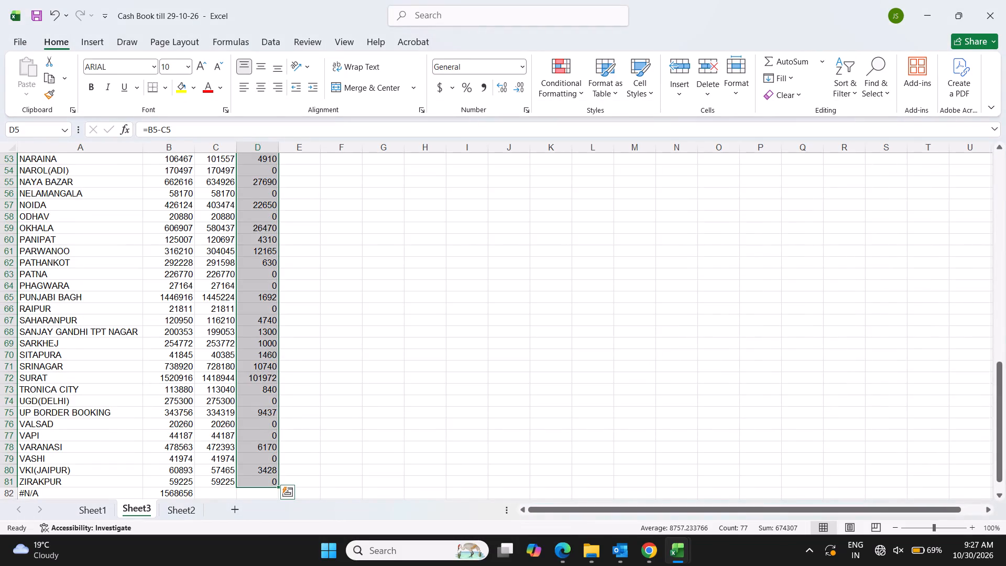
{"action": "left_click", "coordinate": [183, 455]}
{"action": "key", "text": "Down"}
{"action": "key", "text": "Down"}
{"action": "key", "text": "Down"}
{"action": "key", "text": "Down"}
{"action": "key", "text": "Down"}
{"action": "key", "text": "Down"}
{"action": "key", "text": "Up"}
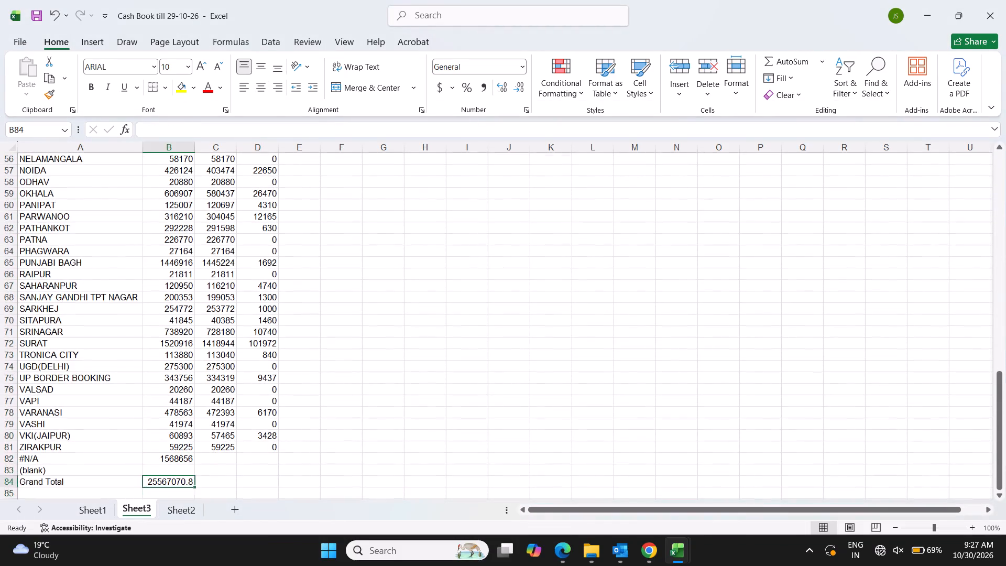
{"action": "key", "text": "Up"}
{"action": "key", "text": "Up"}
{"action": "key", "text": "0"}
{"action": "key", "text": "Return"}
{"action": "key", "text": "0"}
{"action": "key", "text": "Return"}
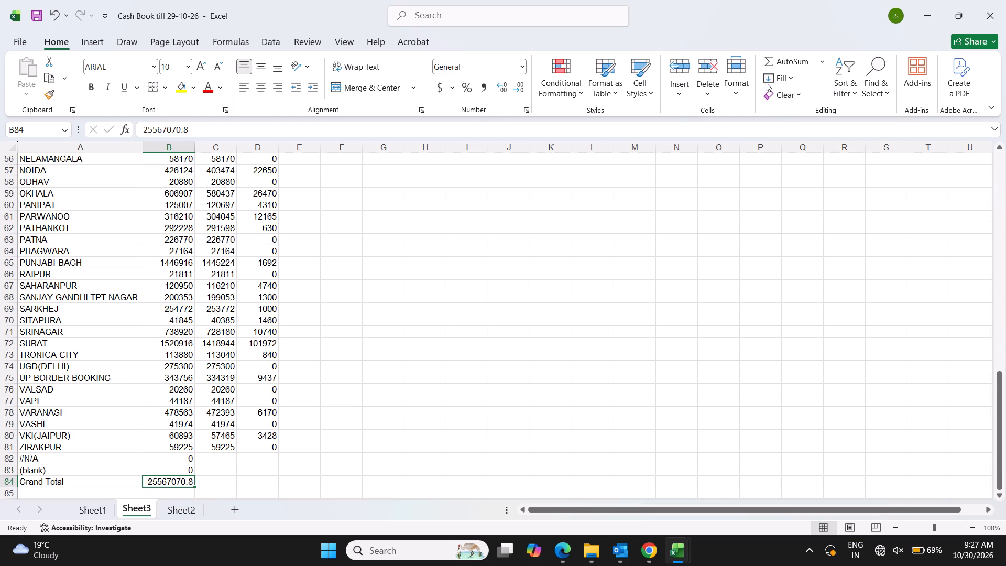
Replace the Grand Total in column B with an AutoSum of the amounts above it.
{"action": "left_click", "coordinate": [787, 62]}
{"action": "key", "text": "Return"}
Copy the Grand Total from column B and paste it as a value in cell G84.
{"action": "key", "text": "Up"}
{"action": "key", "text": "ctrl+c"}
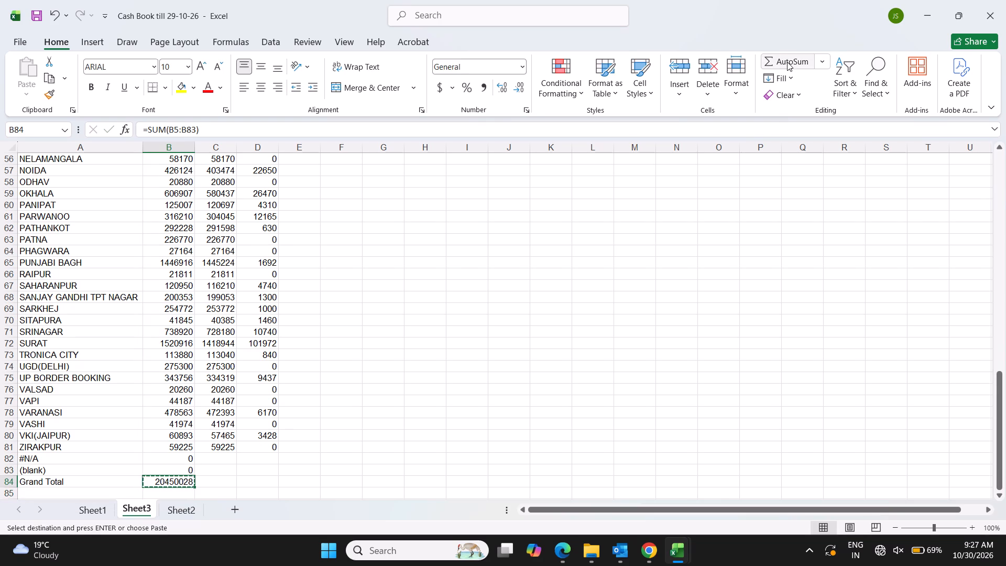
{"action": "left_click", "coordinate": [379, 484]}
{"action": "right_click", "coordinate": [379, 484]}
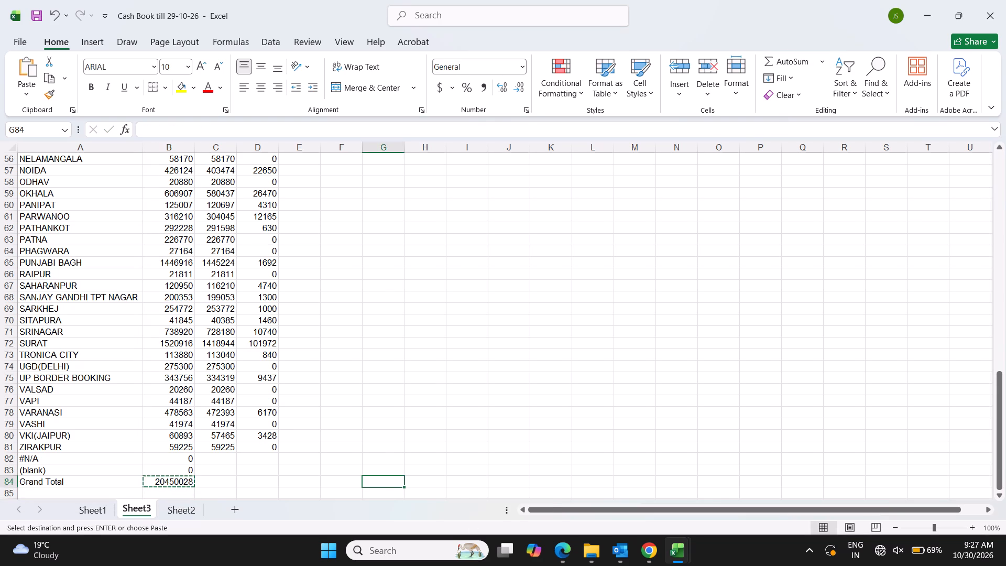
{"action": "left_click", "coordinate": [446, 213]}
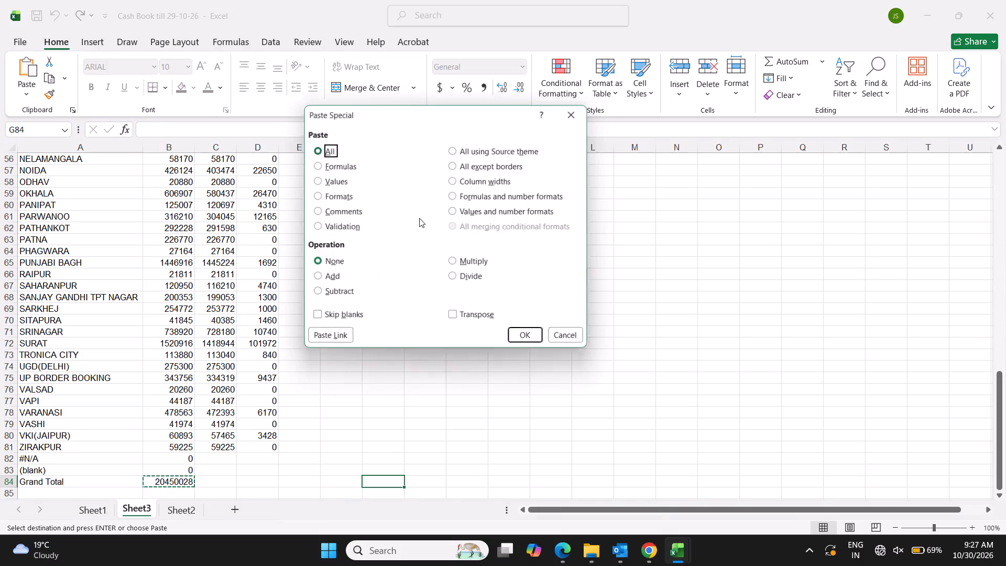
{"action": "left_click", "coordinate": [337, 180]}
{"action": "left_click", "coordinate": [530, 338]}
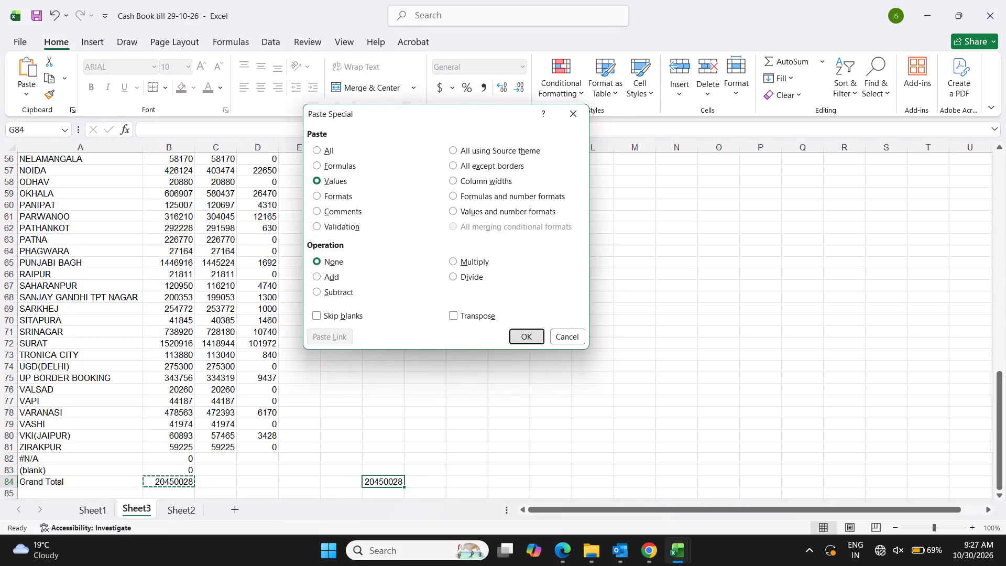
Copy the pasted total's whole-number part into the Cash book - Cash Bank deposit formula on Collection report's Sheet tab, making it =20450028-F34.
{"action": "key", "text": "ctrl+c"}
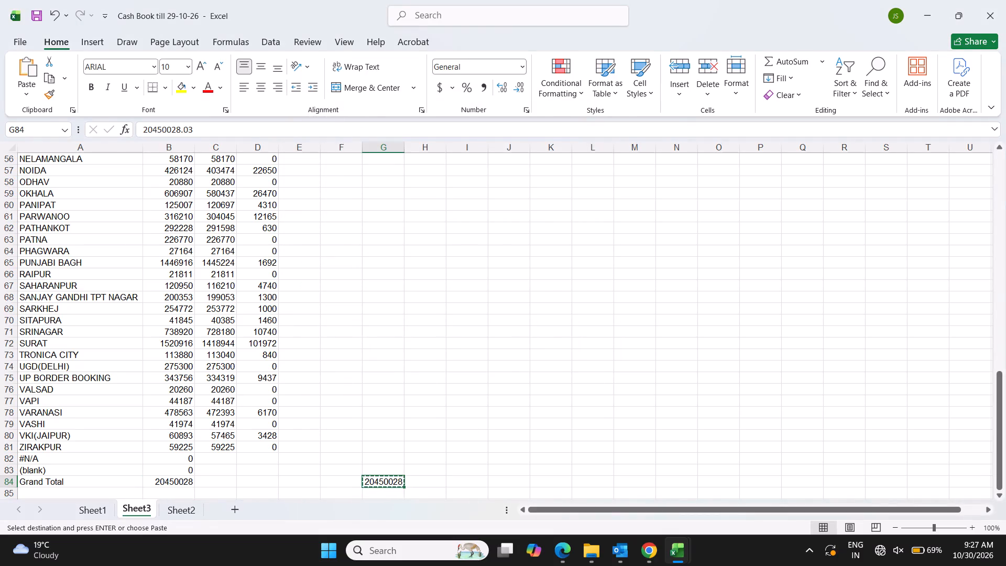
{"action": "left_click_drag", "start_coordinate": [182, 128], "coordinate": [18, 156]}
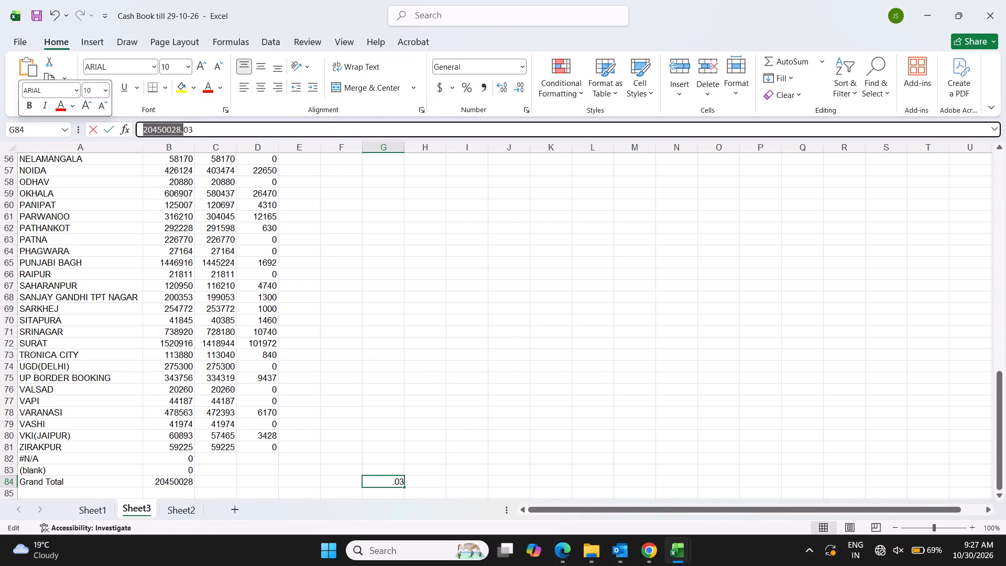
{"action": "key", "text": "ctrl+c"}
{"action": "key", "text": "alt+Tab"}
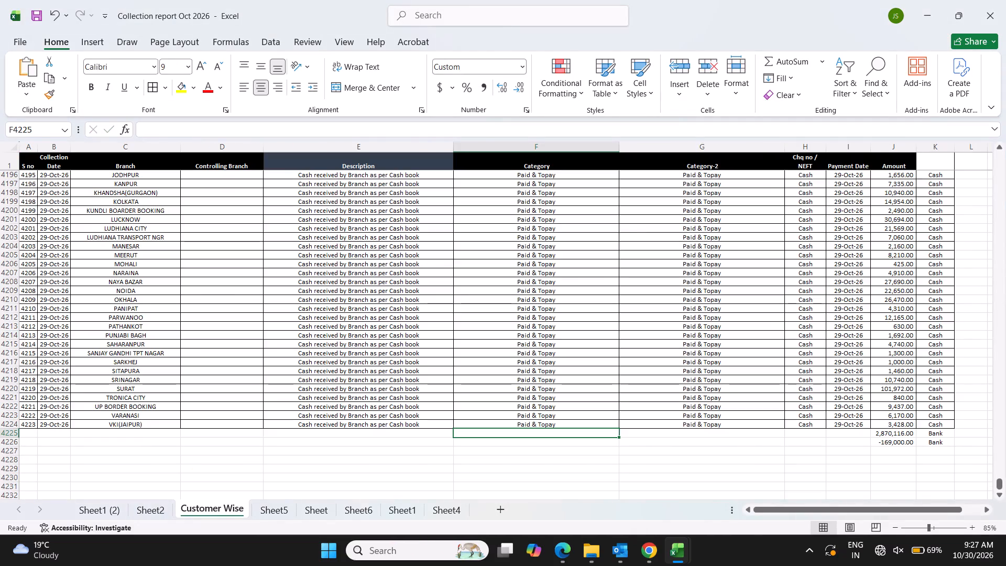
{"action": "left_click", "coordinate": [316, 504]}
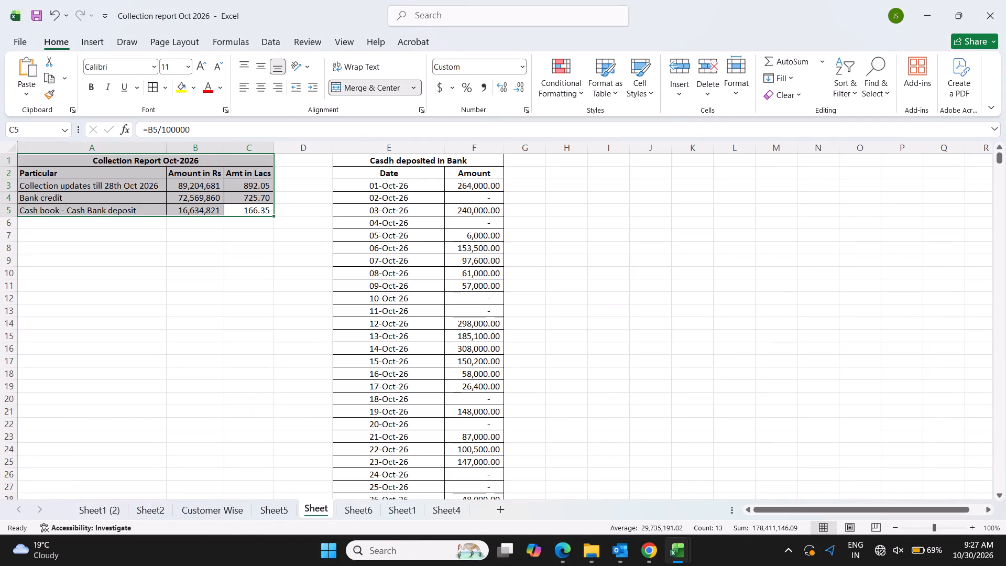
{"action": "left_click", "coordinate": [191, 205]}
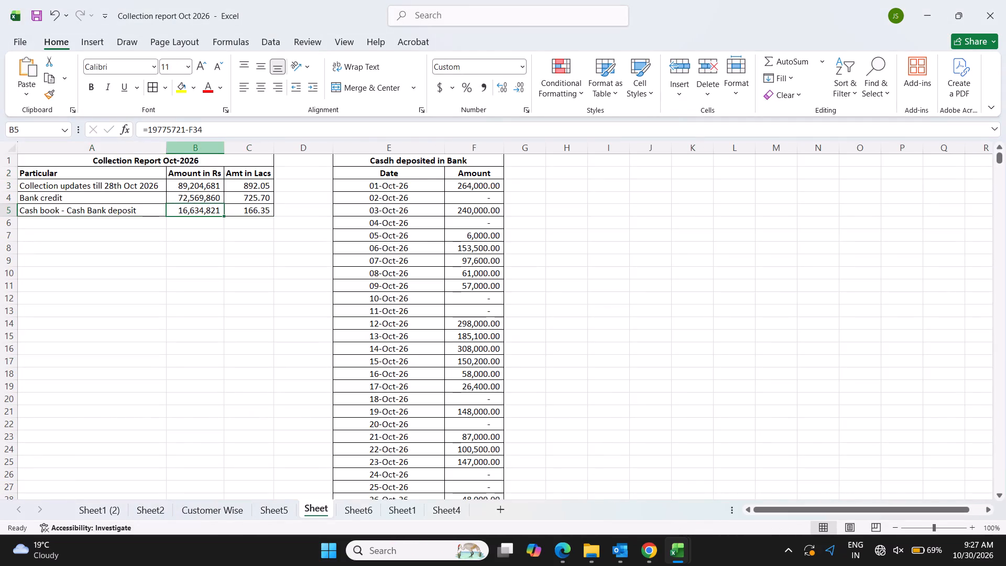
{"action": "left_click", "coordinate": [184, 130]}
{"action": "key", "text": "BackSpace"}
{"action": "key", "text": "BackSpace"}
{"action": "key", "text": "BackSpace"}
{"action": "key", "text": "BackSpace"}
{"action": "key", "text": "BackSpace"}
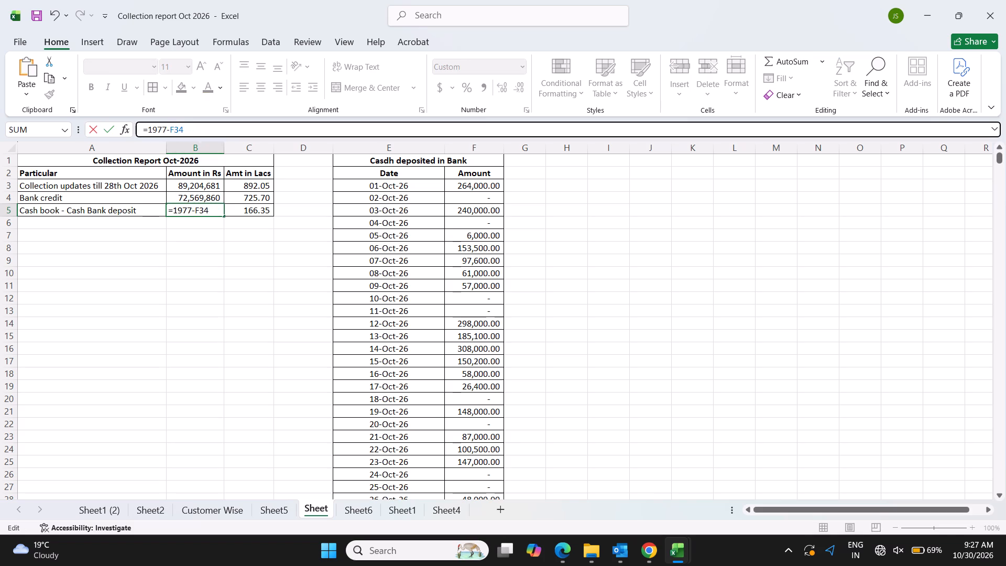
{"action": "key", "text": "BackSpace"}
{"action": "key", "text": "BackSpace"}
{"action": "key", "text": "BackSpace"}
{"action": "key", "text": "ctrl+v"}
{"action": "key", "text": "Return"}
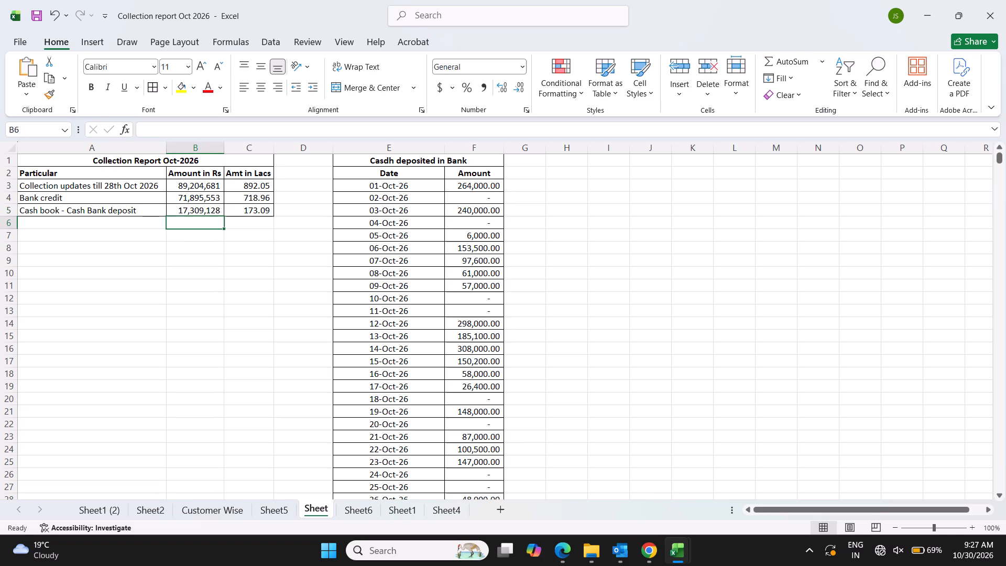
Change the summary label in A3 to Collection updates till 29th Oct 2026.
{"action": "key", "text": "Up"}
{"action": "key", "text": "Up"}
{"action": "key", "text": "Up"}
{"action": "key", "text": "Left"}
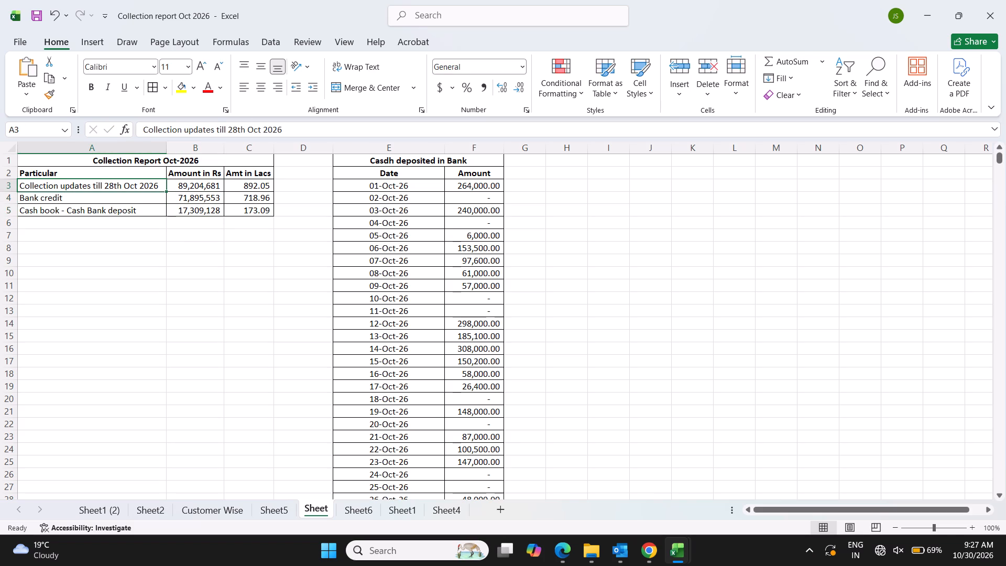
{"action": "left_click", "coordinate": [236, 127]}
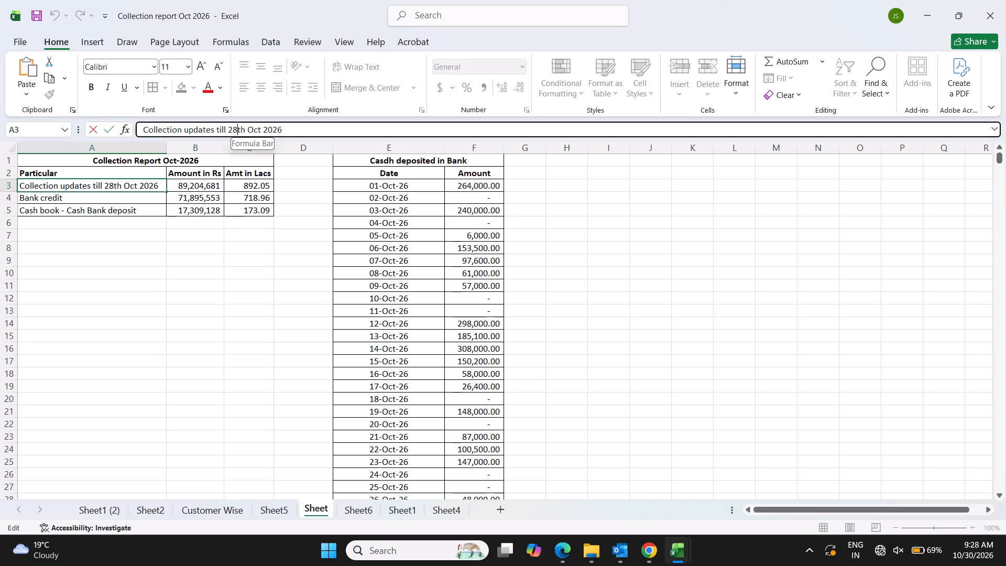
{"action": "key", "text": "BackSpace"}
{"action": "key", "text": "9"}
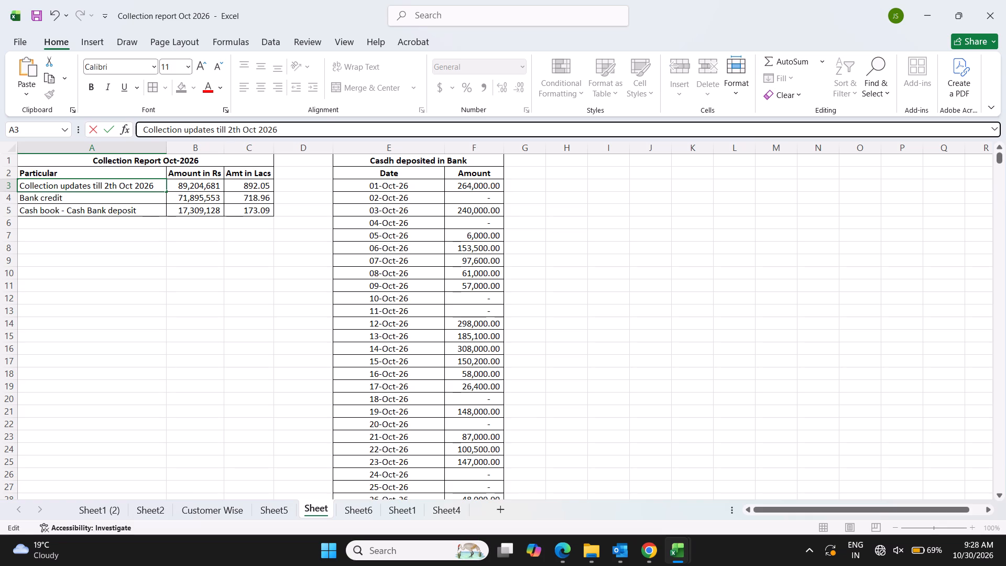
{"action": "key", "text": "Return"}
Review the Cash book - Cash Bank deposit formula and the Amt in Lacs figures in the summary table.
{"action": "key", "text": "Down"}
{"action": "key", "text": "Right"}
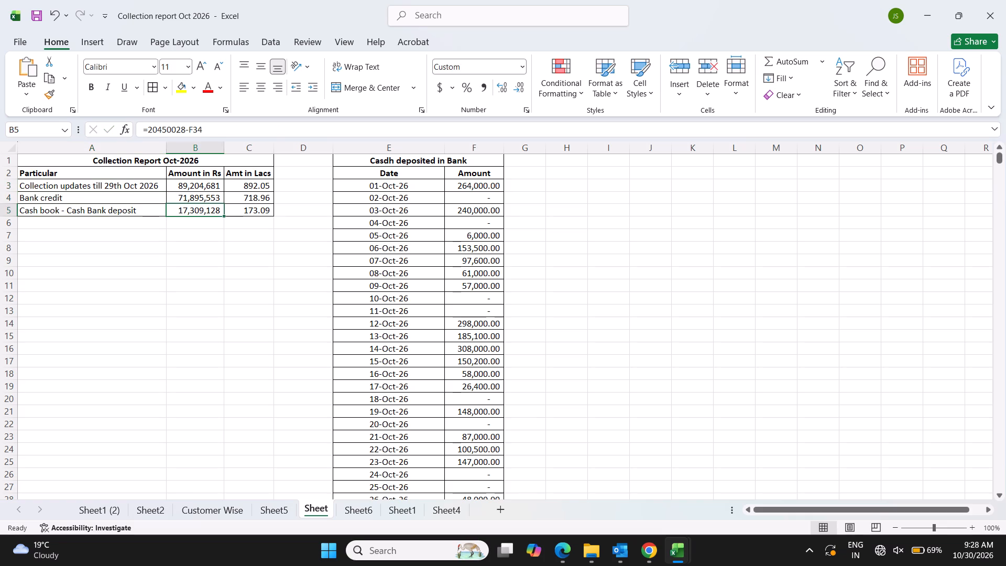
{"action": "key", "text": "Right"}
{"action": "key", "text": "Up"}
{"action": "key", "text": "Up"}
{"action": "key", "text": "Up"}
{"action": "key", "text": "Up"}
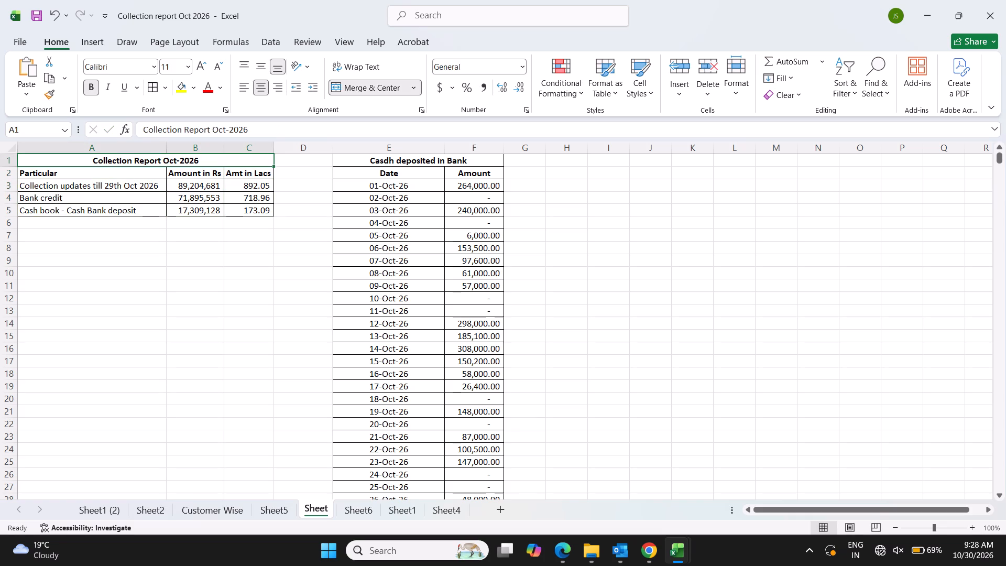
{"action": "key", "text": "Down"}
{"action": "key", "text": "Down"}
{"action": "key", "text": "Down"}
{"action": "key", "text": "Down"}
{"action": "key", "text": "Down"}
{"action": "key", "text": "Down"}
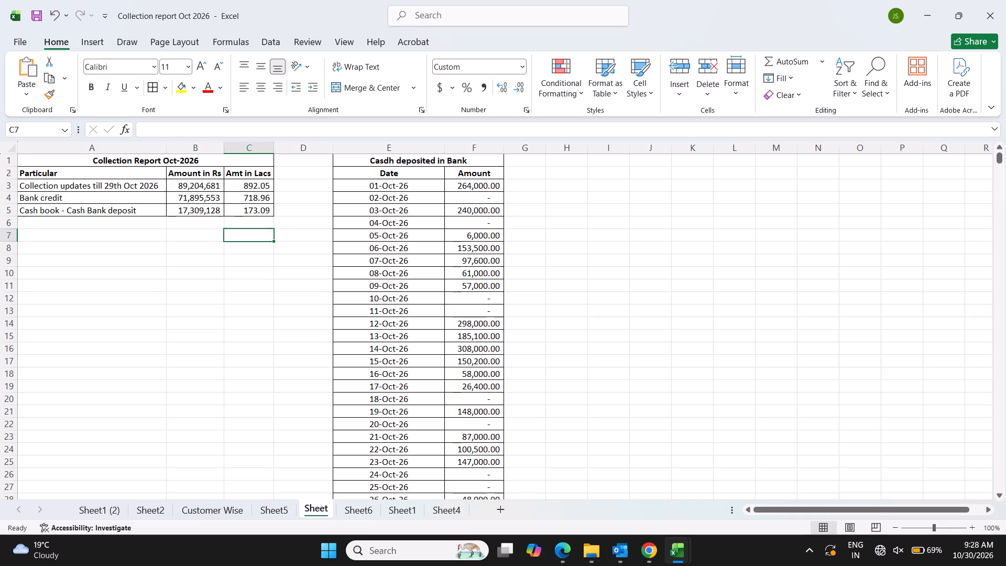
Save the Collection report Oct 2026 workbook with the updated summary.
{"action": "key", "text": "ctrl+s"}
Switch back to Sheet3 of the Cash Book till 29-10-26 workbook and go up column G to the VKI(JAIPUR) row.
{"action": "key", "text": "alt+Tab"}
{"action": "key", "text": "Up"}
{"action": "key", "text": "Up"}
{"action": "key", "text": "Up"}
{"action": "key", "text": "Up"}
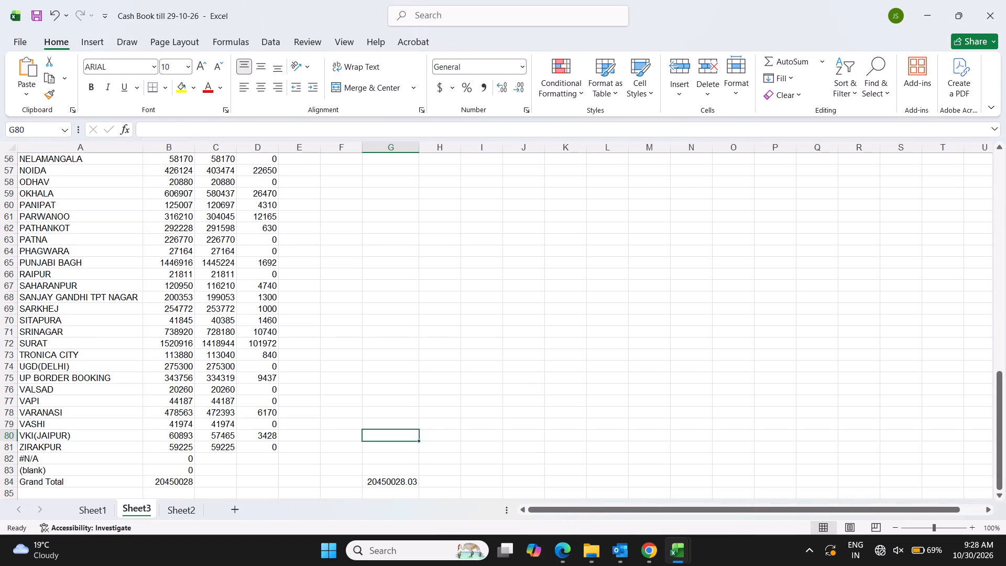
Save the Cash Book till 29-10-26 workbook and close it.
{"action": "key", "text": "ctrl+s"}
{"action": "left_click", "coordinate": [985, 14]}
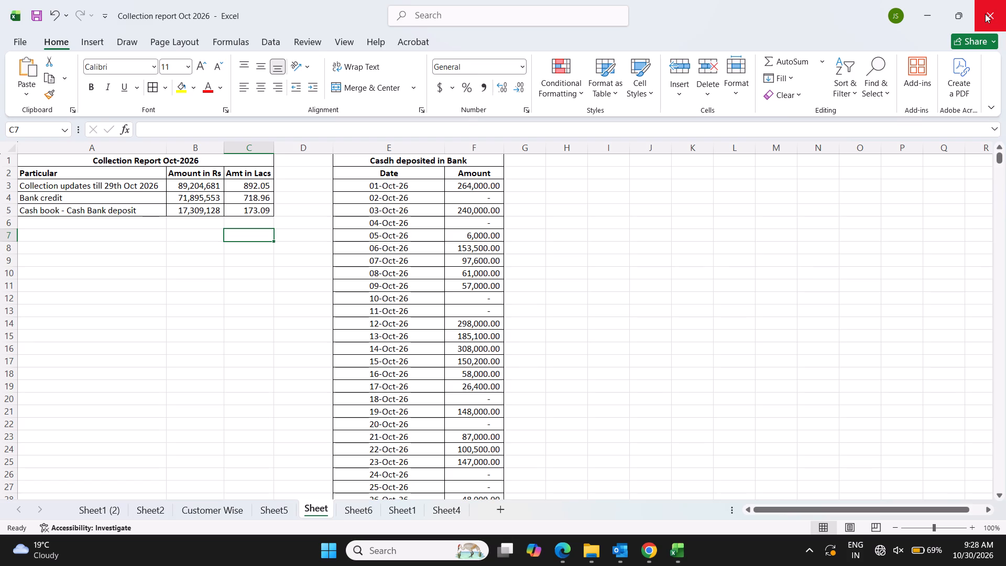
Save the Collection report Oct 2026 workbook.
{"action": "key", "text": "ctrl+s"}
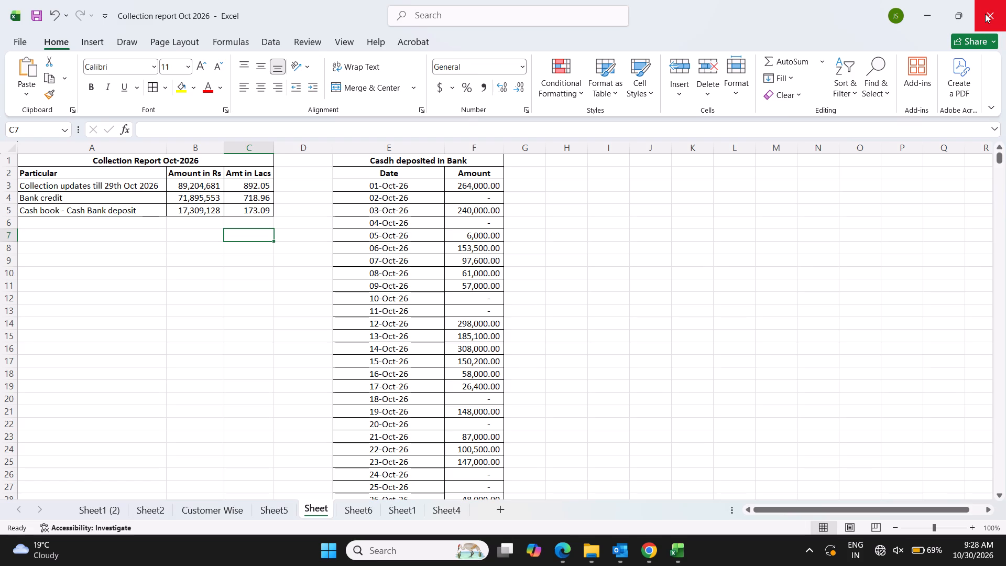